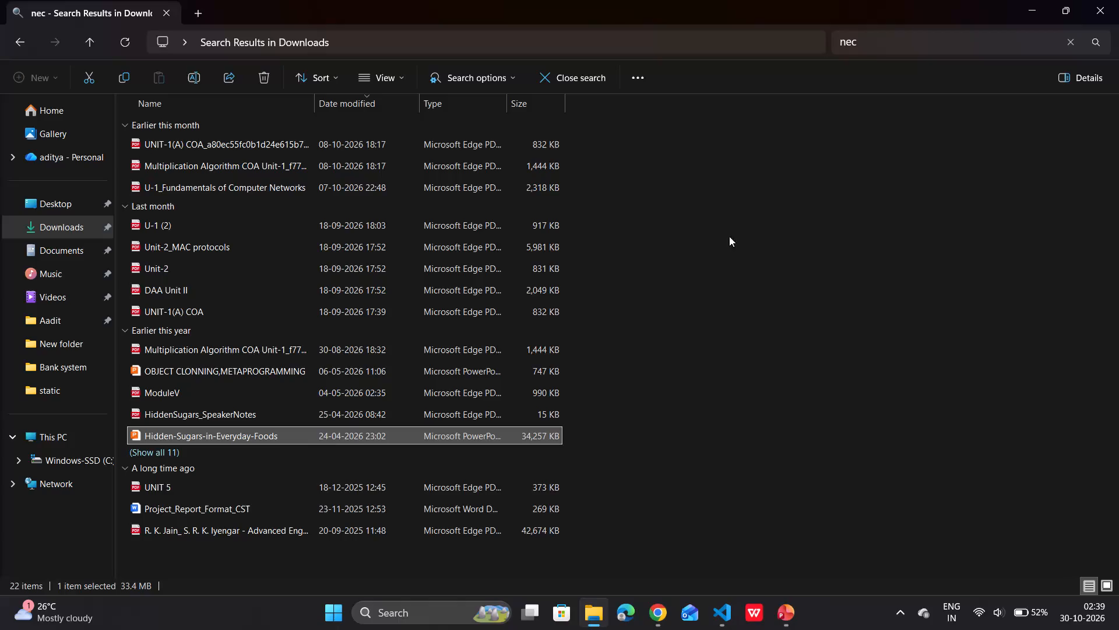
Close the File Explorer window with the Downloads search results.
click(1118, 0)
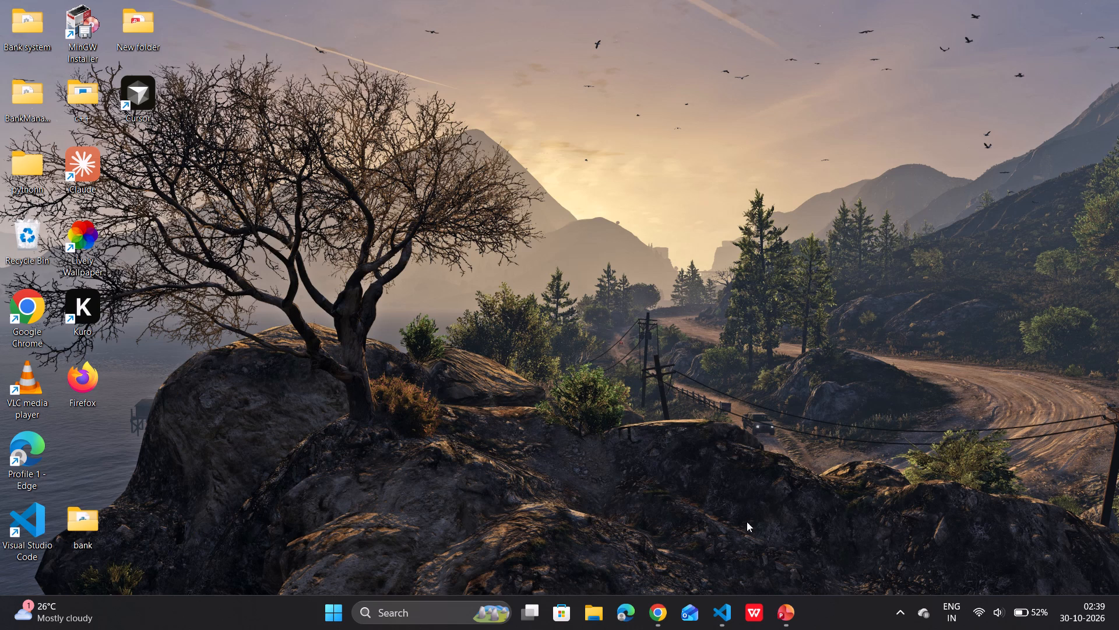
Switch to PowerPoint and add a new slide to the research gaps deck, placing it first, before the title slide.
click(793, 619)
scroll(656, 311, up, 6)
scroll(656, 311, down, 4)
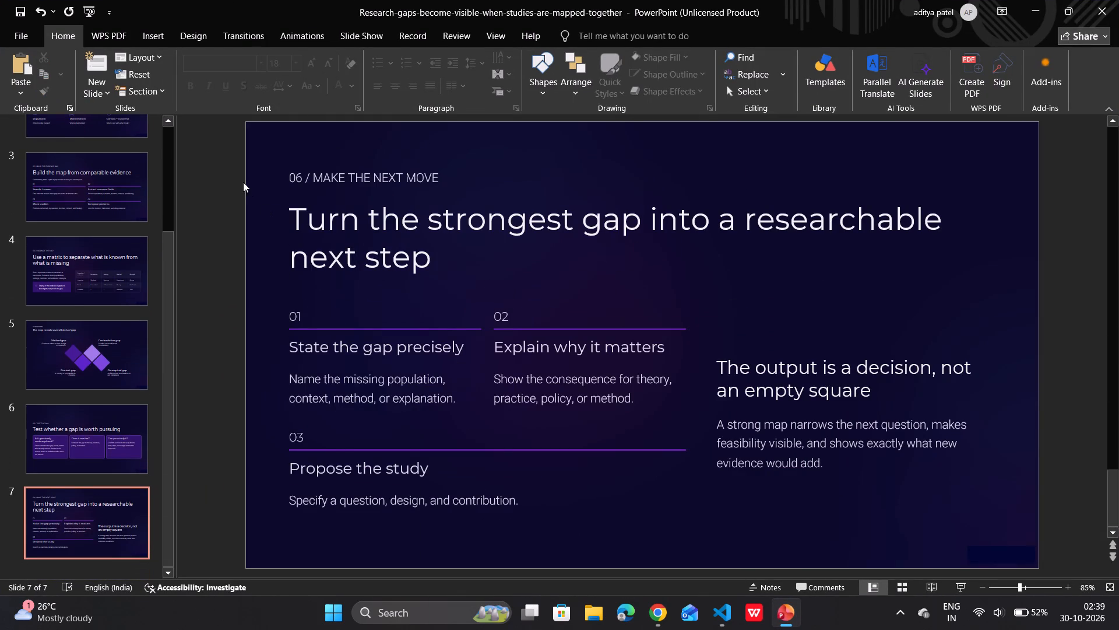
click(66, 214)
scroll(66, 214, up, 5)
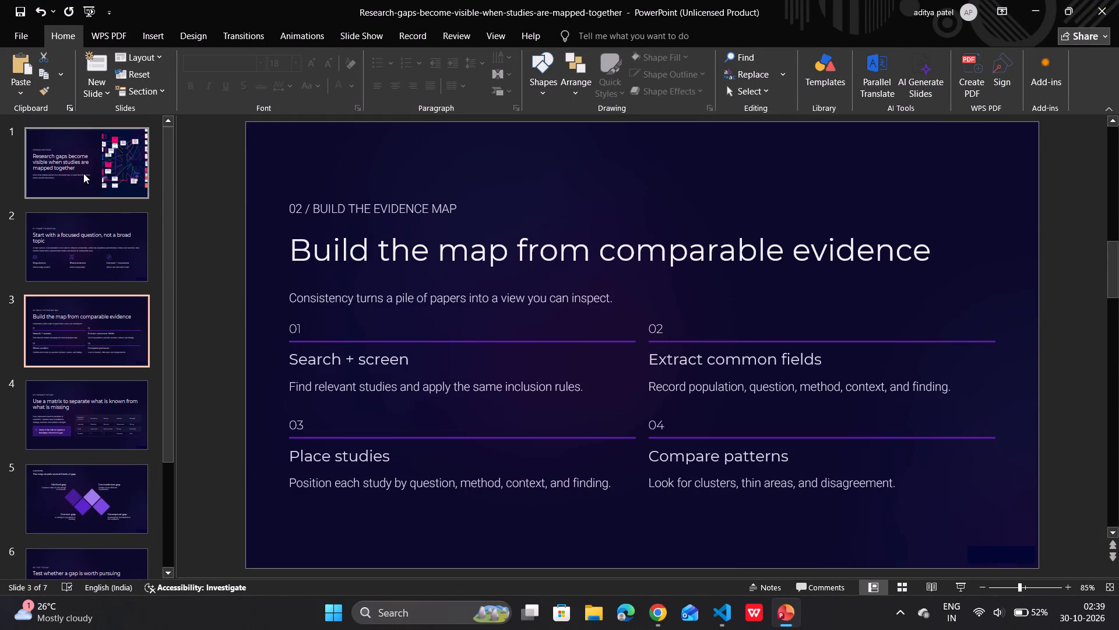
right_click(83, 173)
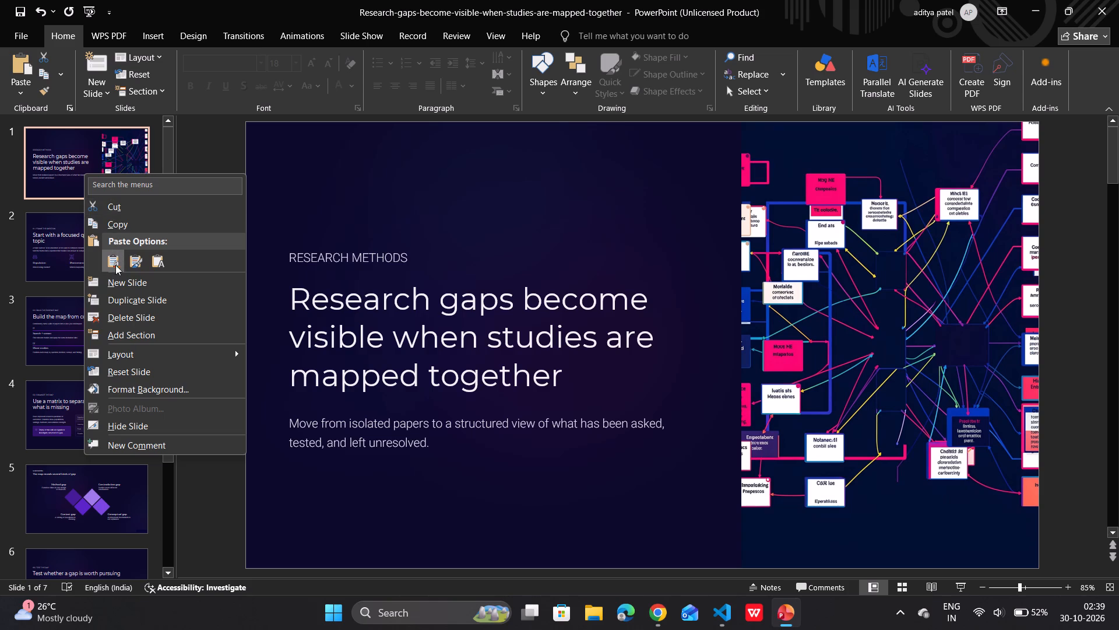
click(124, 276)
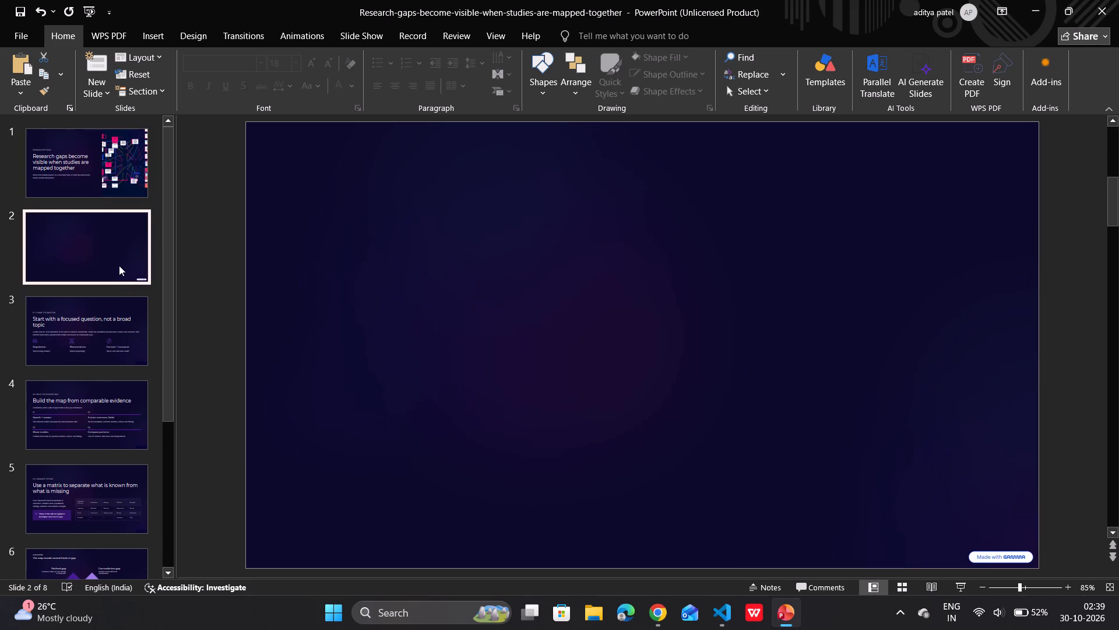
drag(119, 265, 121, 178)
click(966, 495)
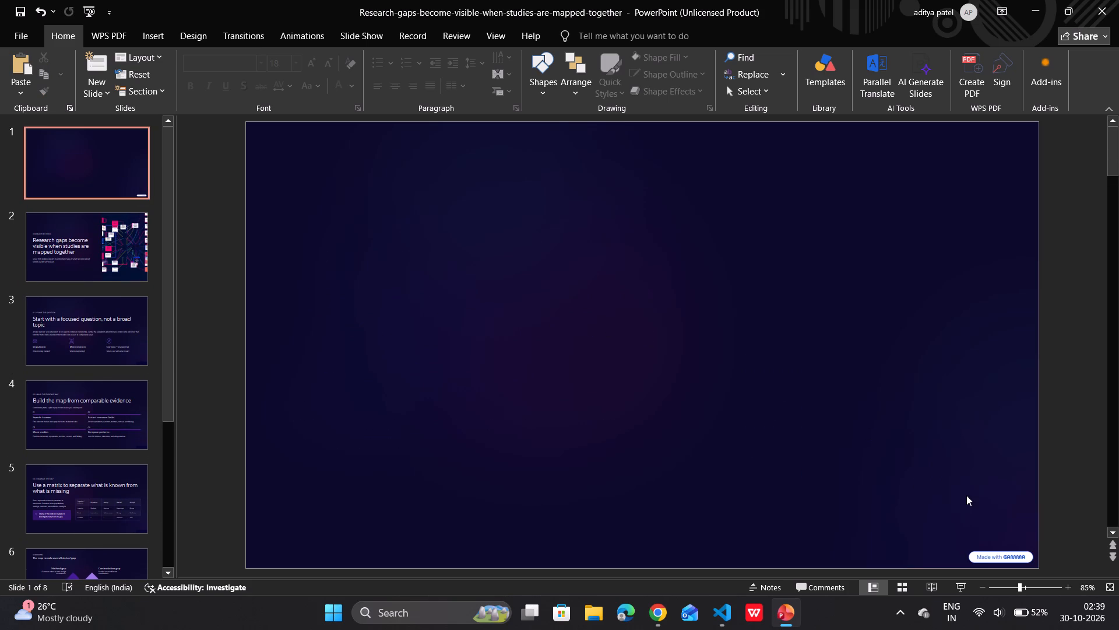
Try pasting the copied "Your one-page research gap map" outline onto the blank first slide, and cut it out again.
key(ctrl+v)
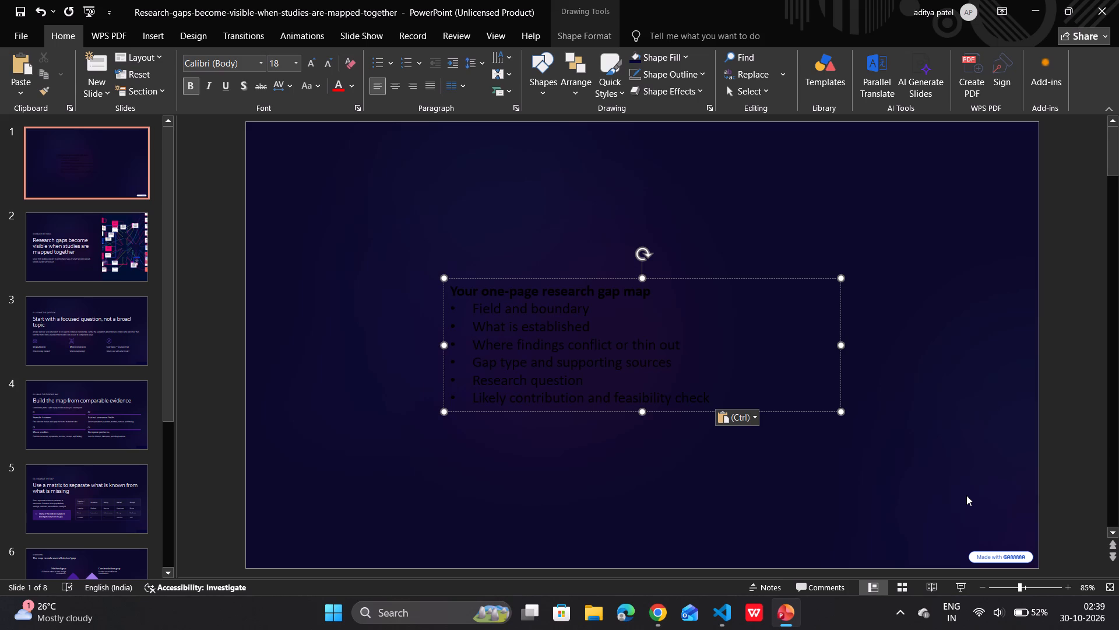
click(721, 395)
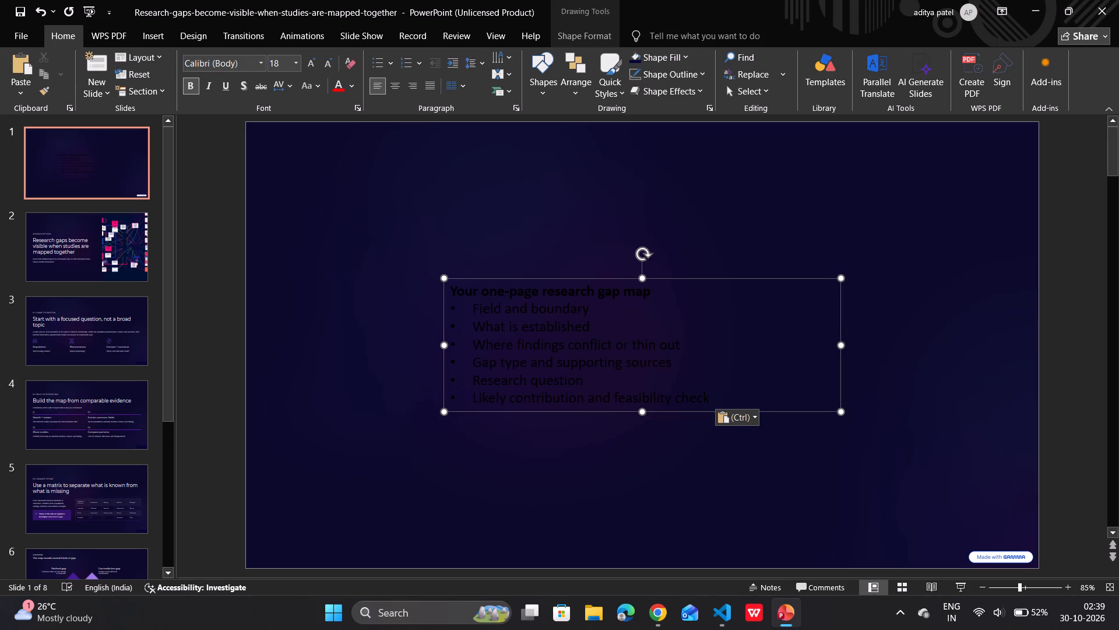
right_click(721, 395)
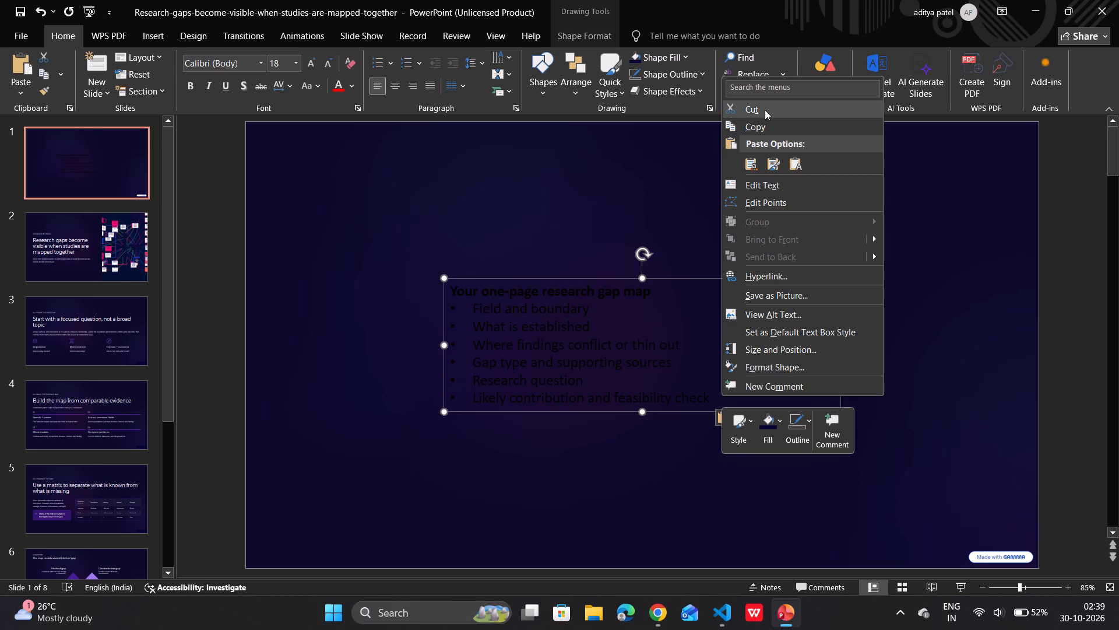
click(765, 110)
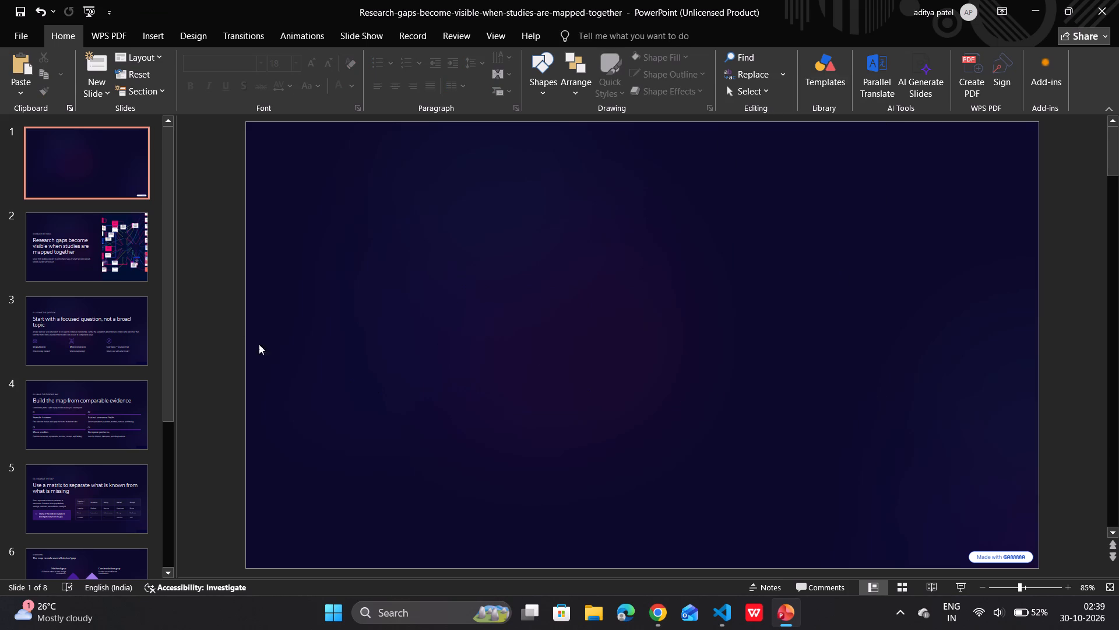
Copy the dark cover rectangle from slide 3's corner and paste it over the "Made with Gamma" badge on slide 1.
click(117, 317)
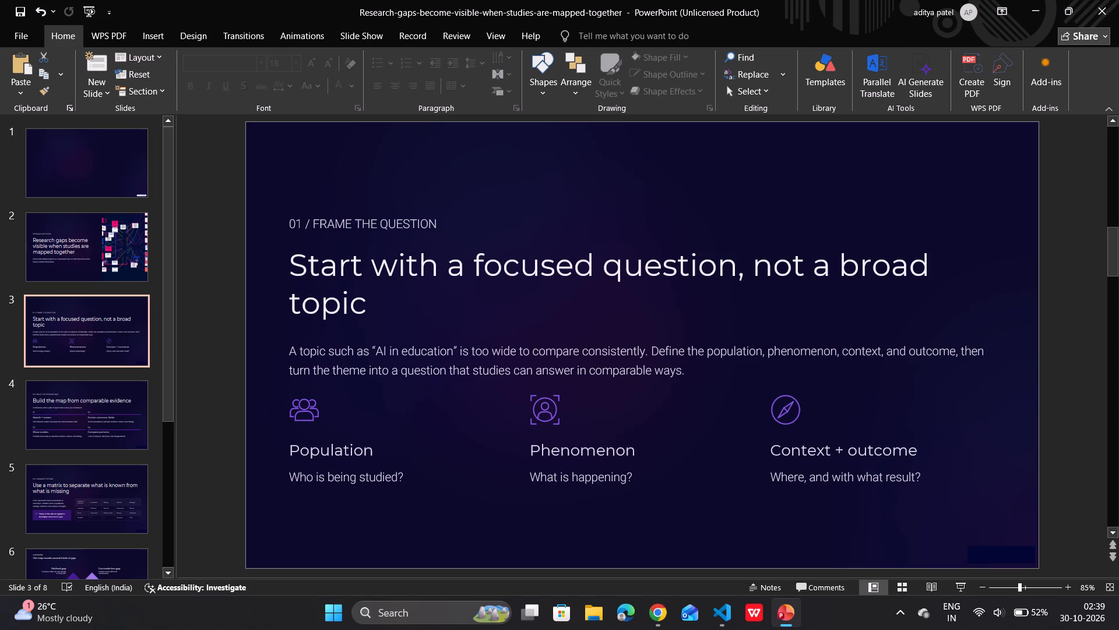
click(997, 553)
key(ctrl+c)
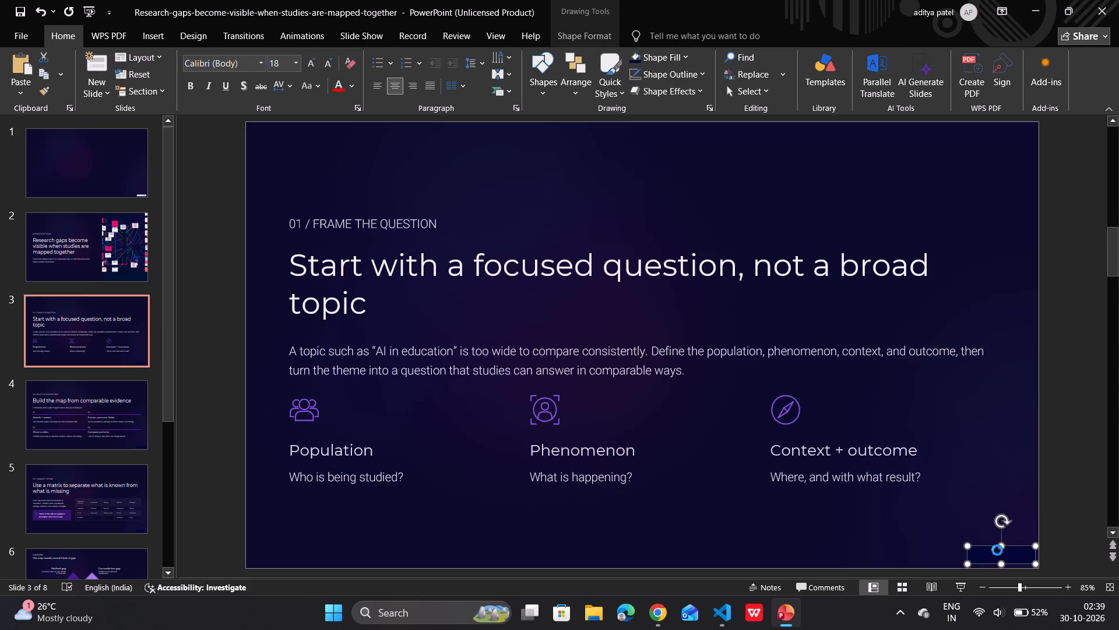
click(120, 141)
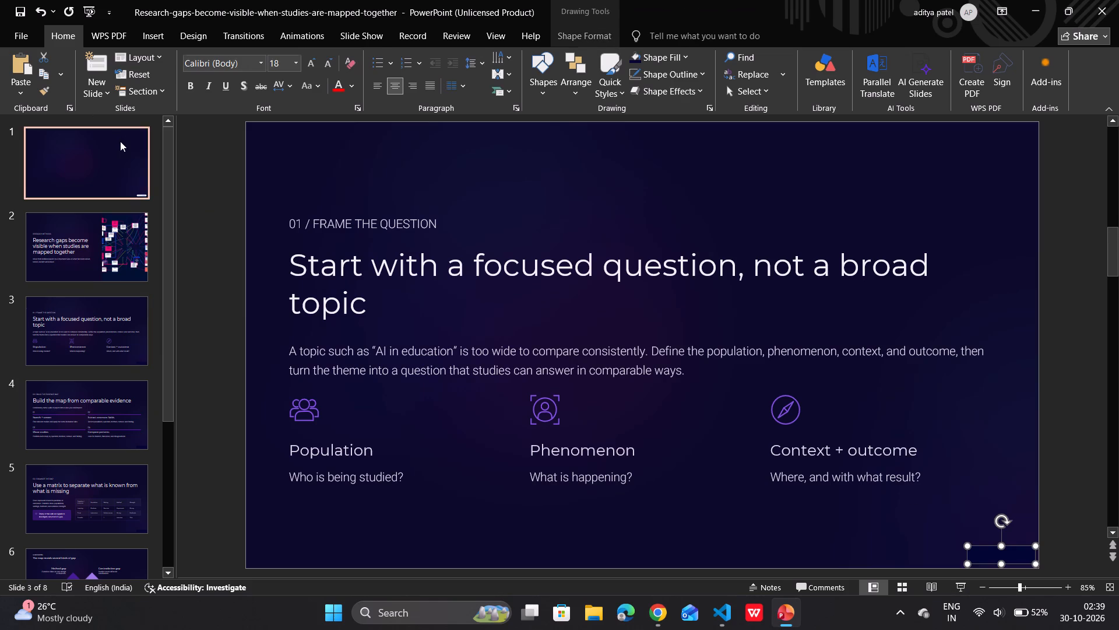
key(ctrl+v)
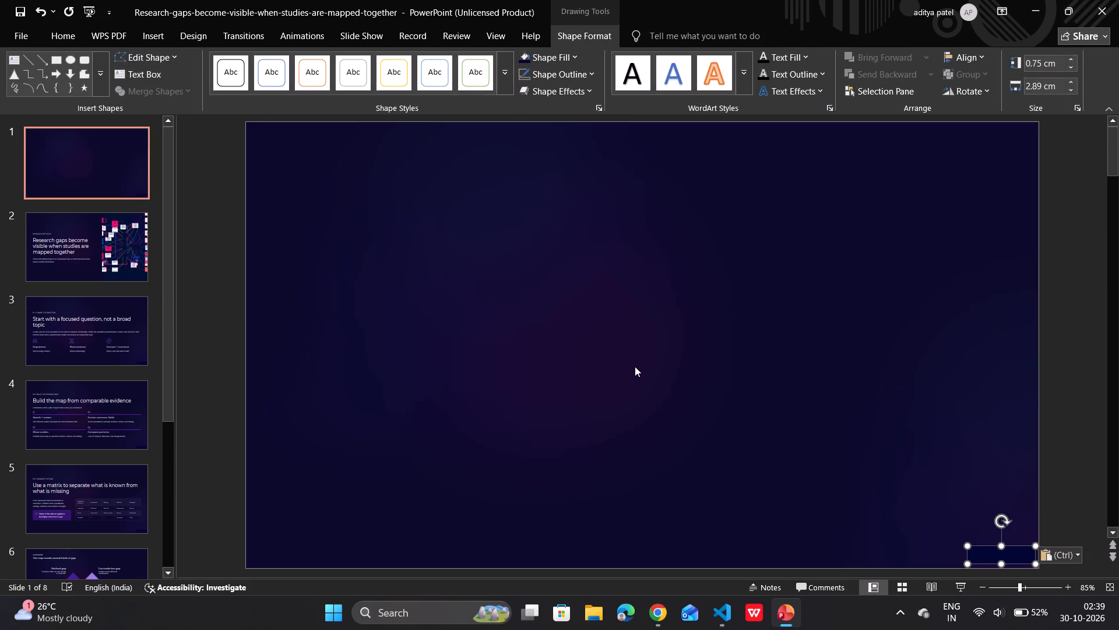
click(635, 366)
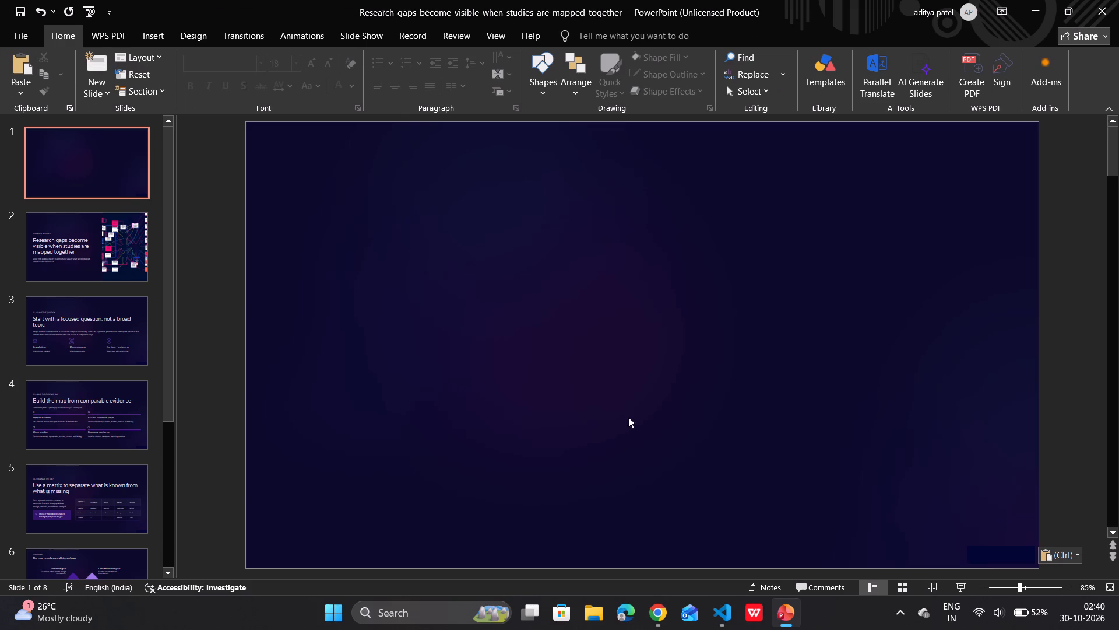
Switch to Chrome, open the takeUforward leaderboard and restore the missed 14-day streak with a free restoration.
click(667, 629)
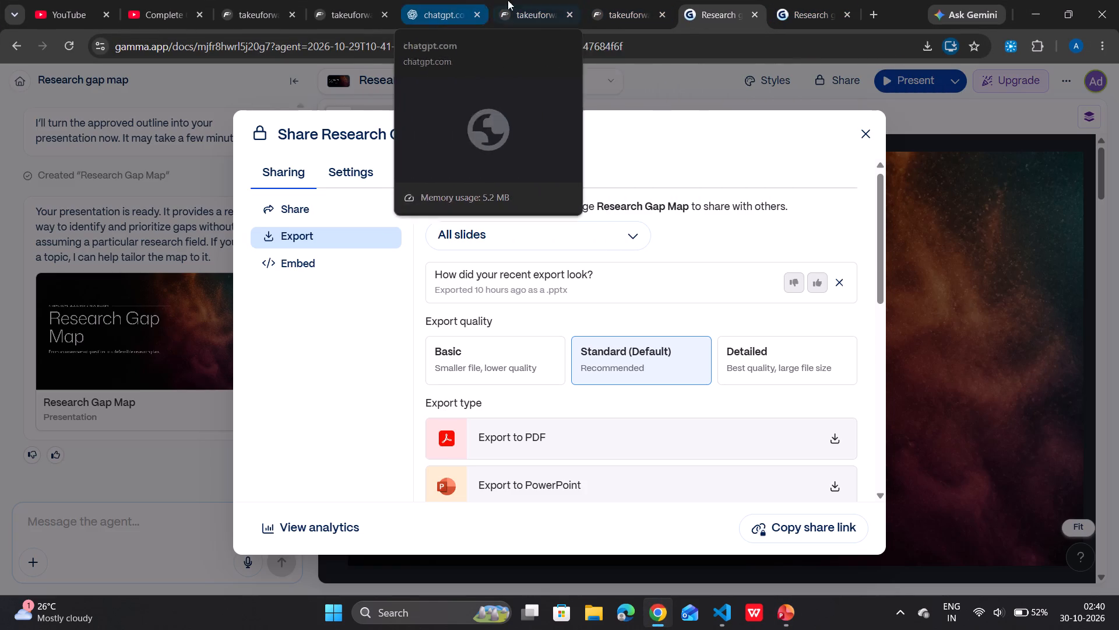
click(545, 0)
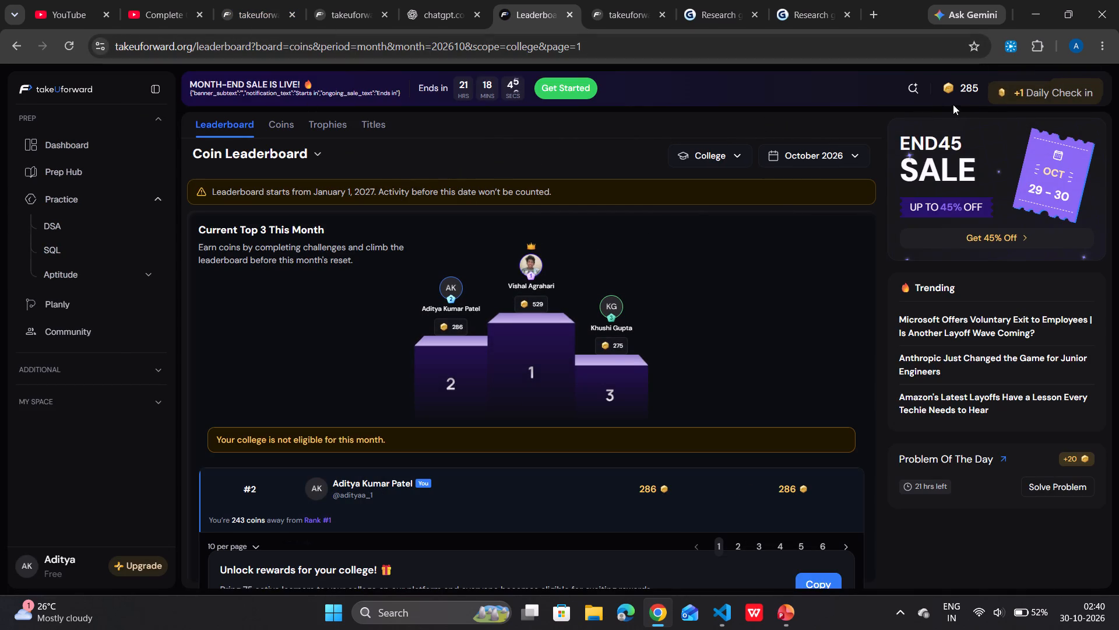
click(1052, 87)
click(873, 126)
click(1013, 86)
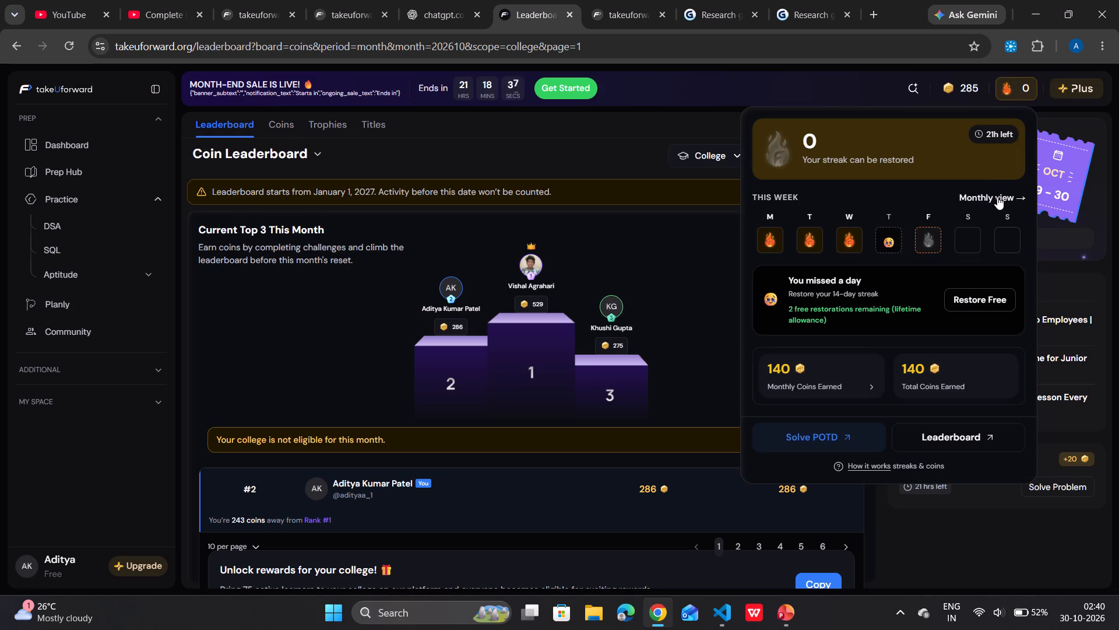
click(982, 297)
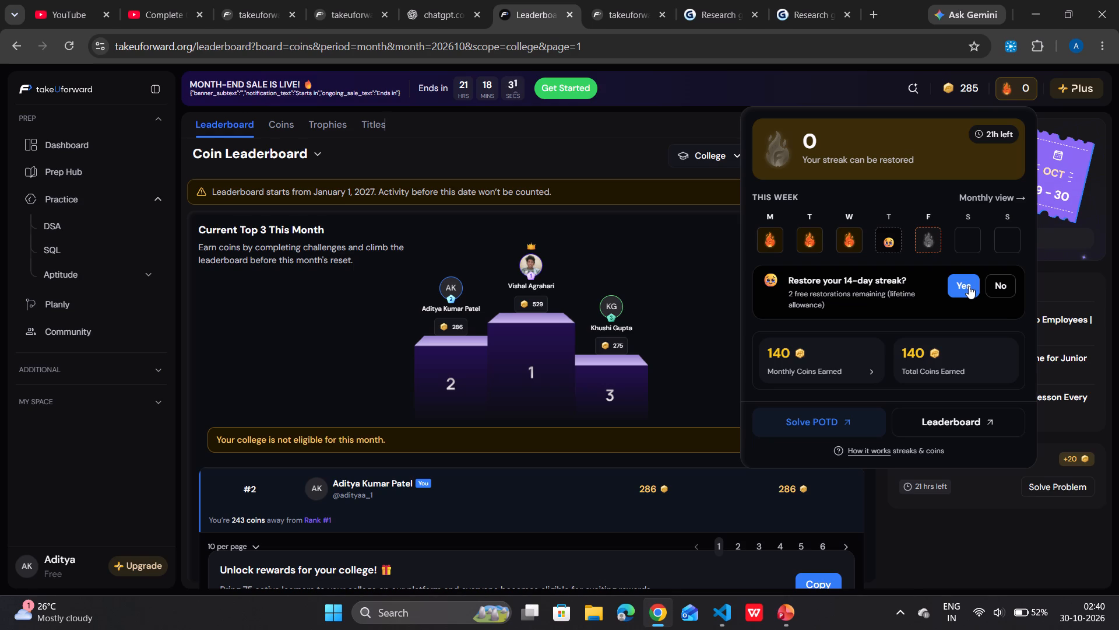
click(969, 286)
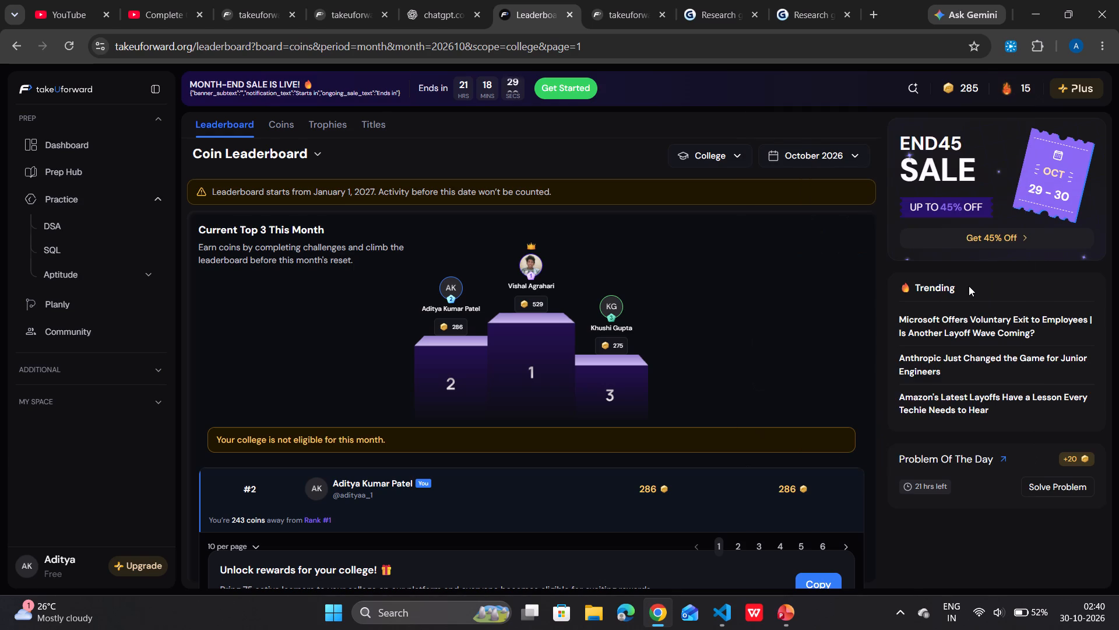
Examine the monthly streak calendar for October 2026 and the coin leaderboard for the college scope.
click(1012, 93)
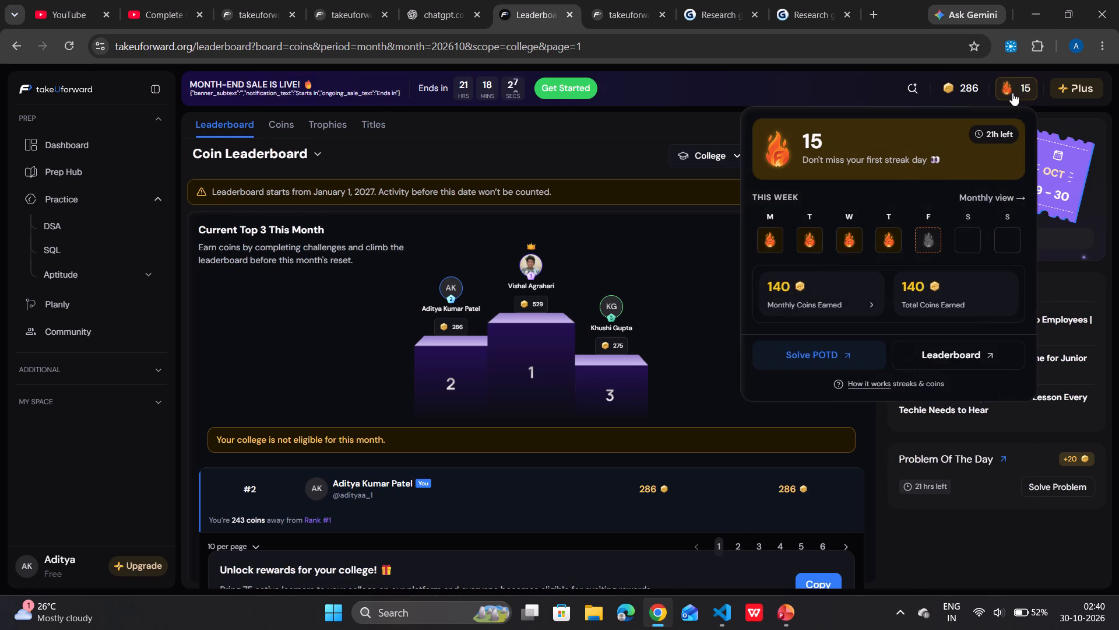
click(987, 192)
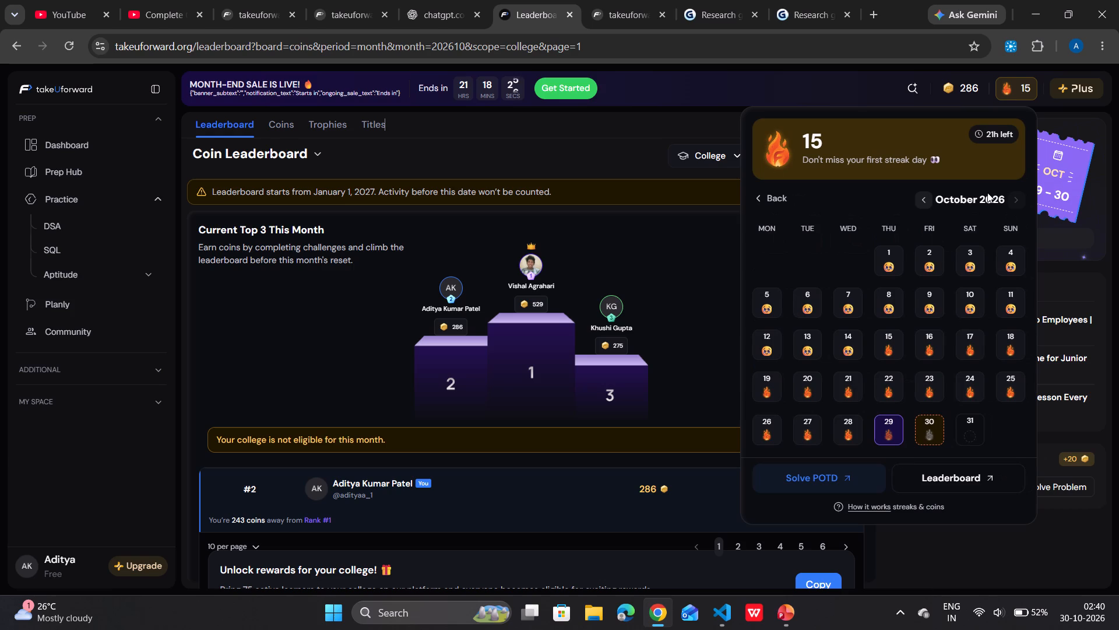
click(899, 422)
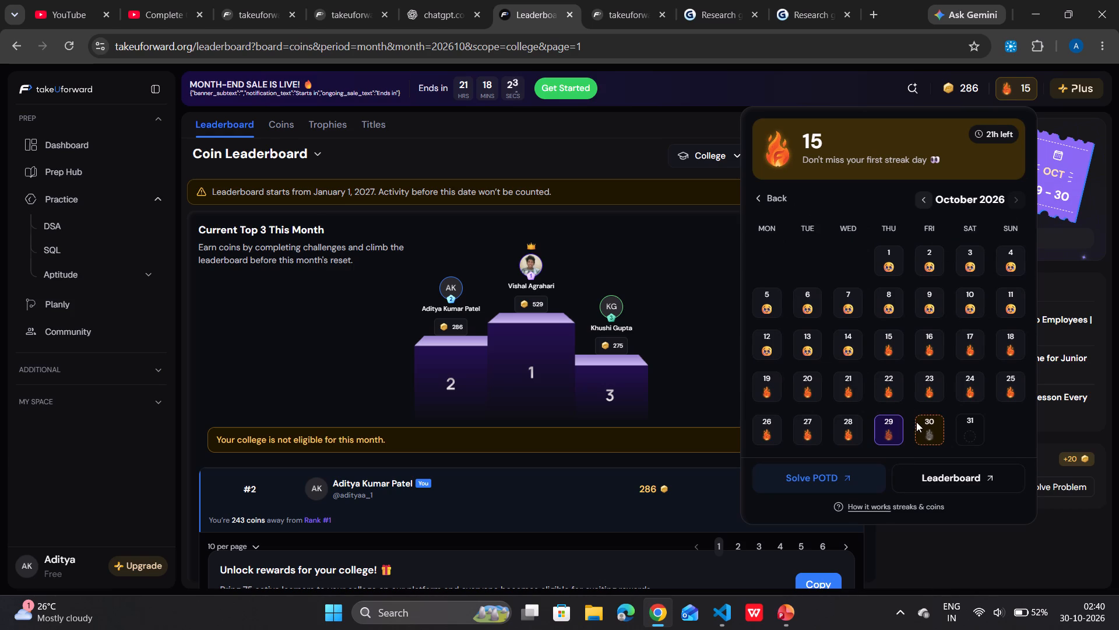
click(919, 423)
click(850, 91)
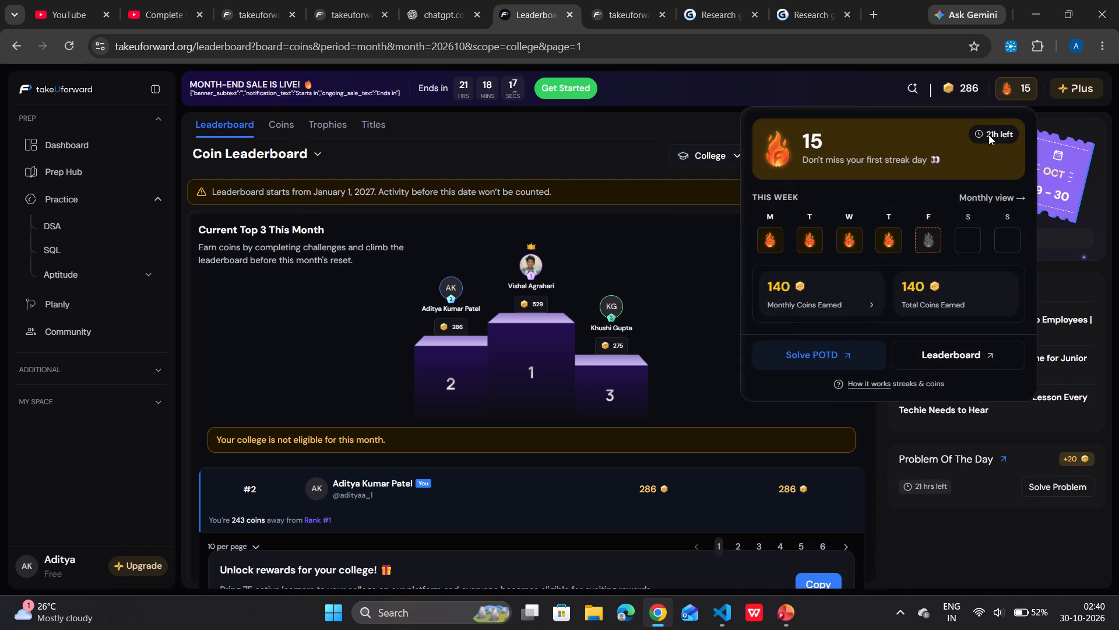
click(998, 192)
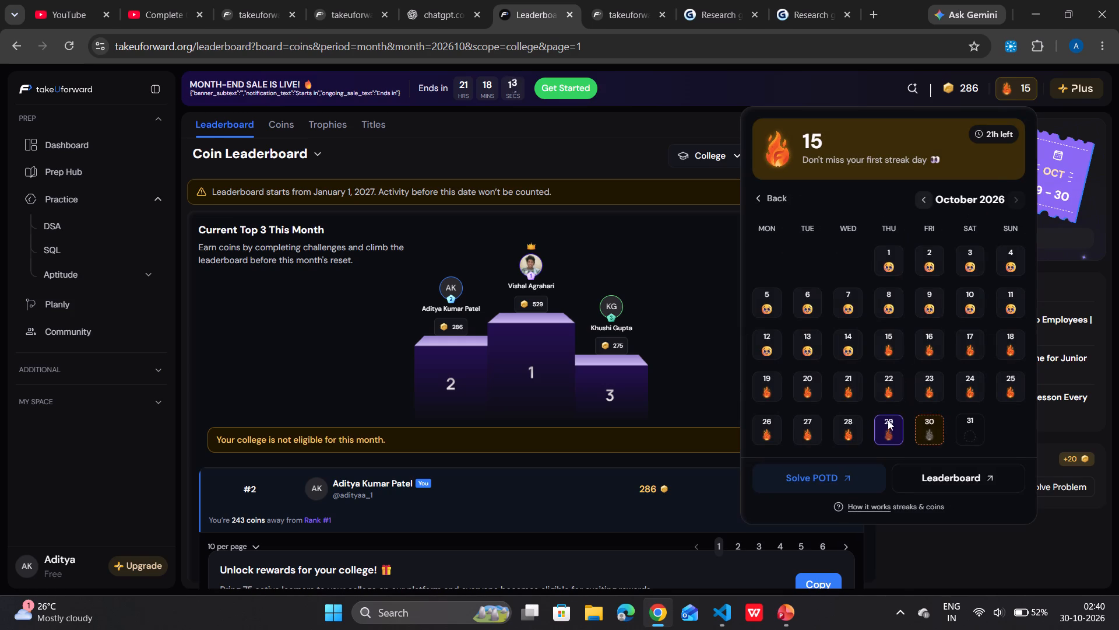
click(694, 256)
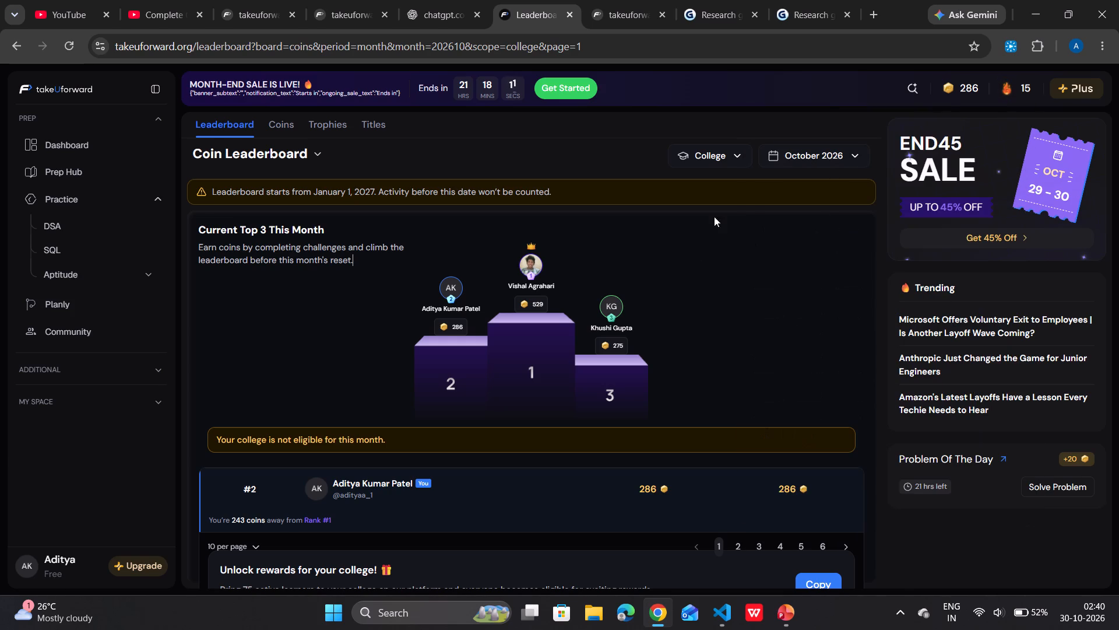
click(715, 154)
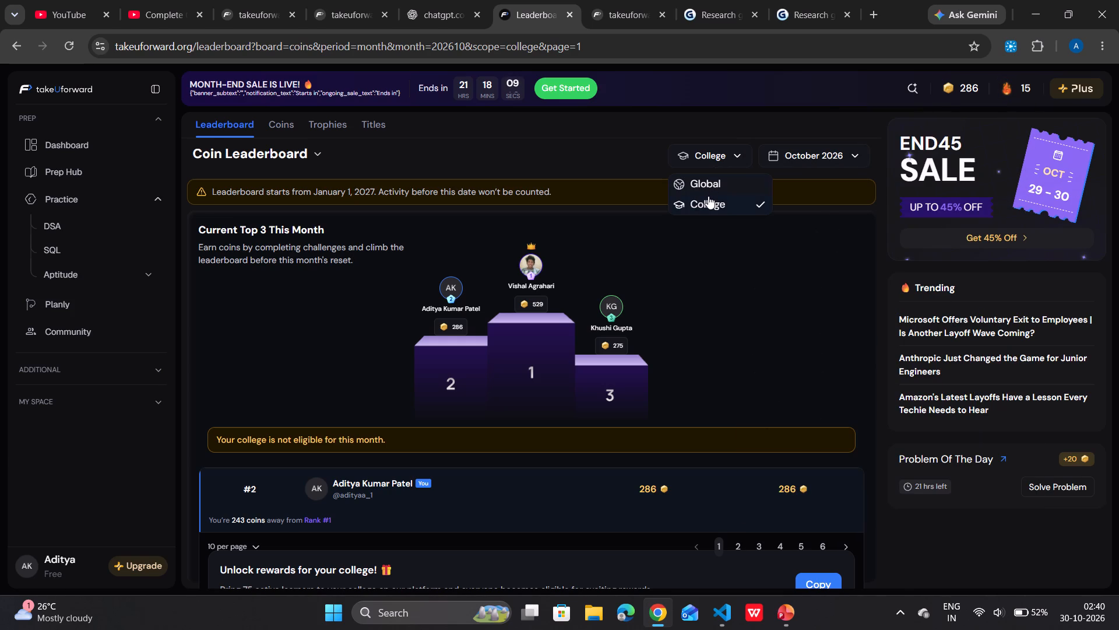
click(708, 196)
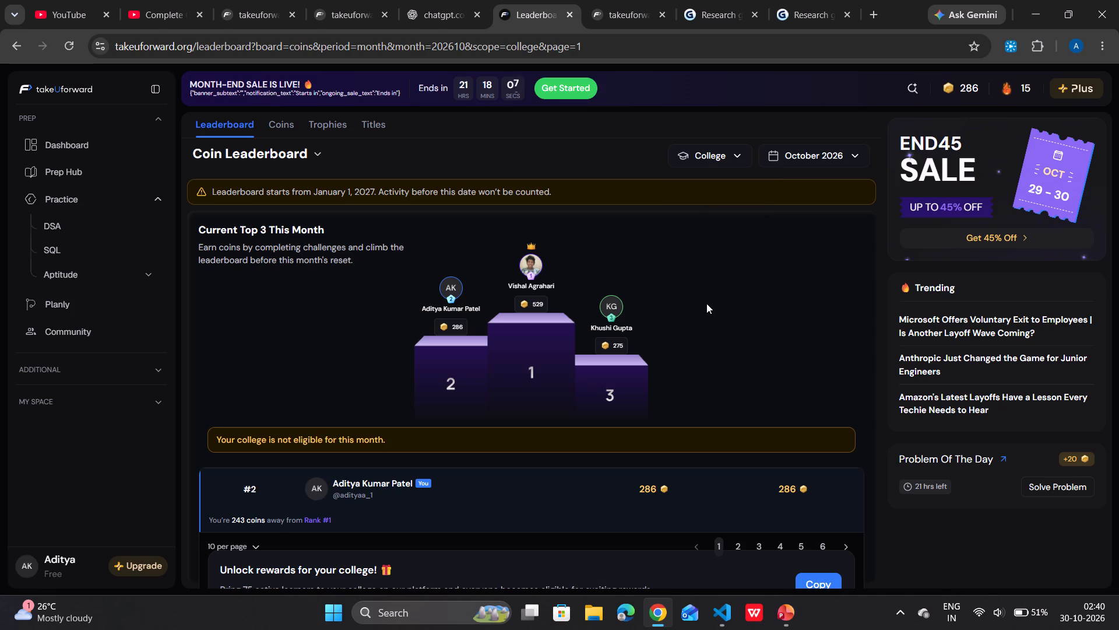
scroll(700, 311, down, 1)
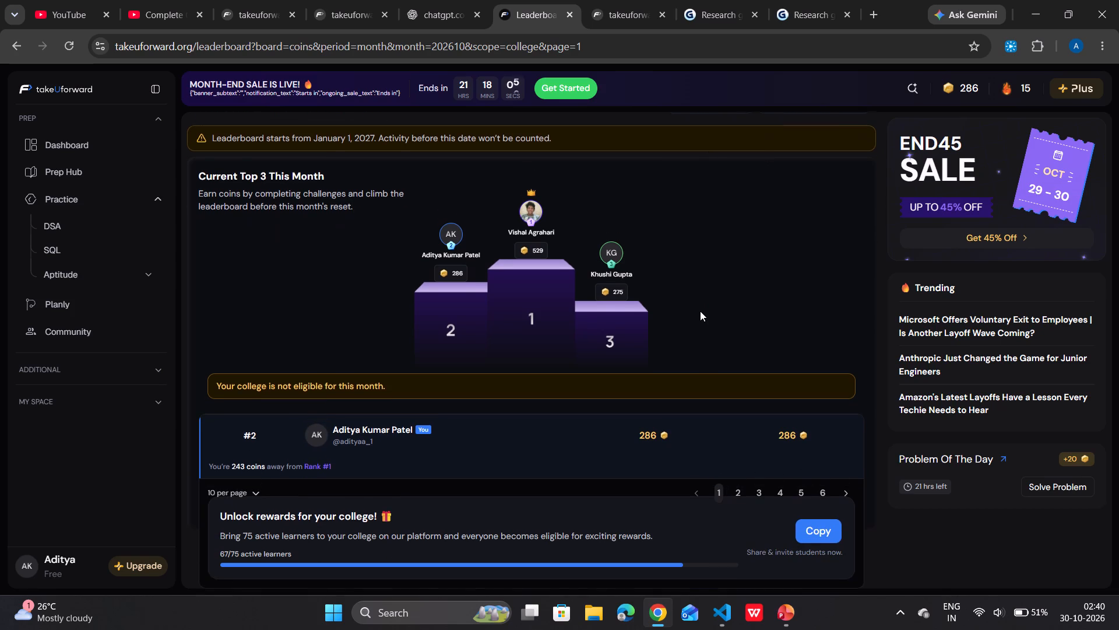
scroll(700, 311, down, 2)
scroll(478, 124, up, 1)
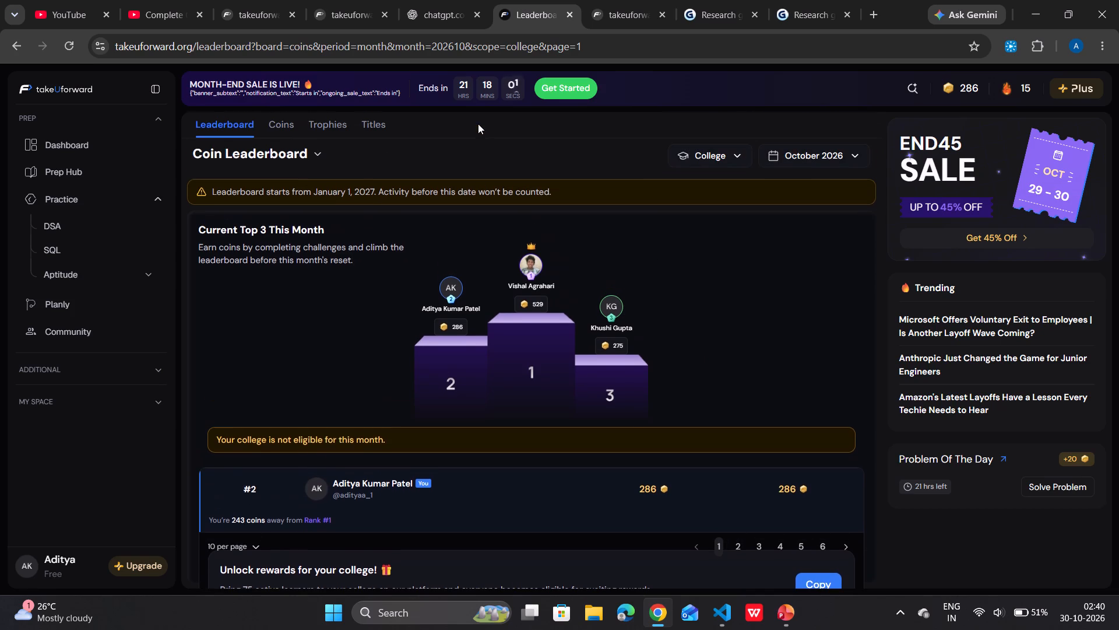
Open the Pattern 21 problem on takeUforward and submit its C++ solution.
click(600, 1)
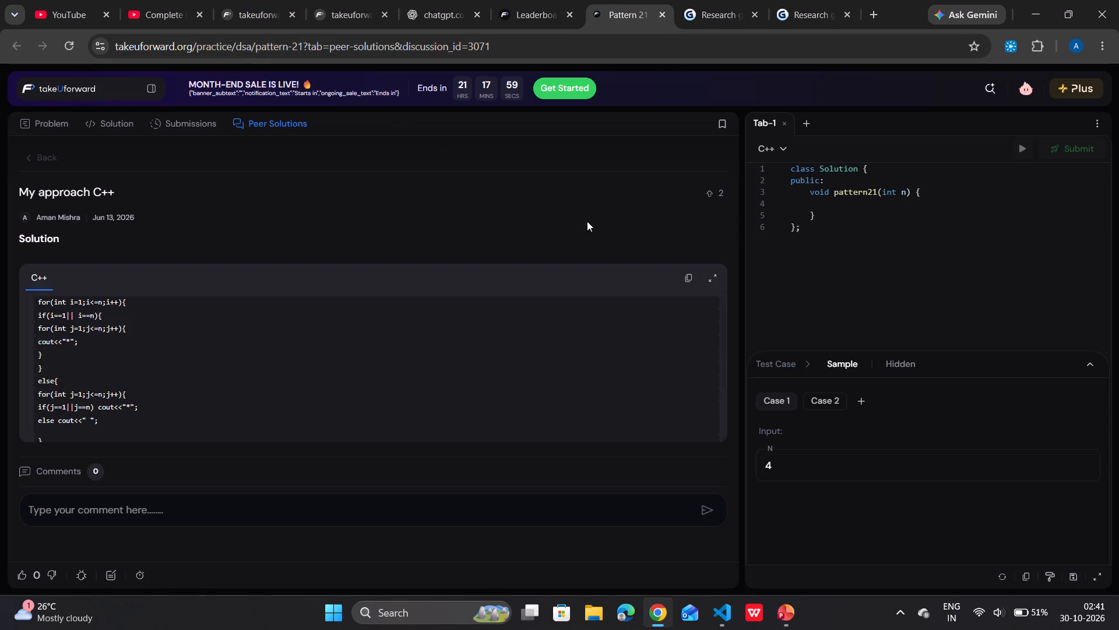
click(1086, 145)
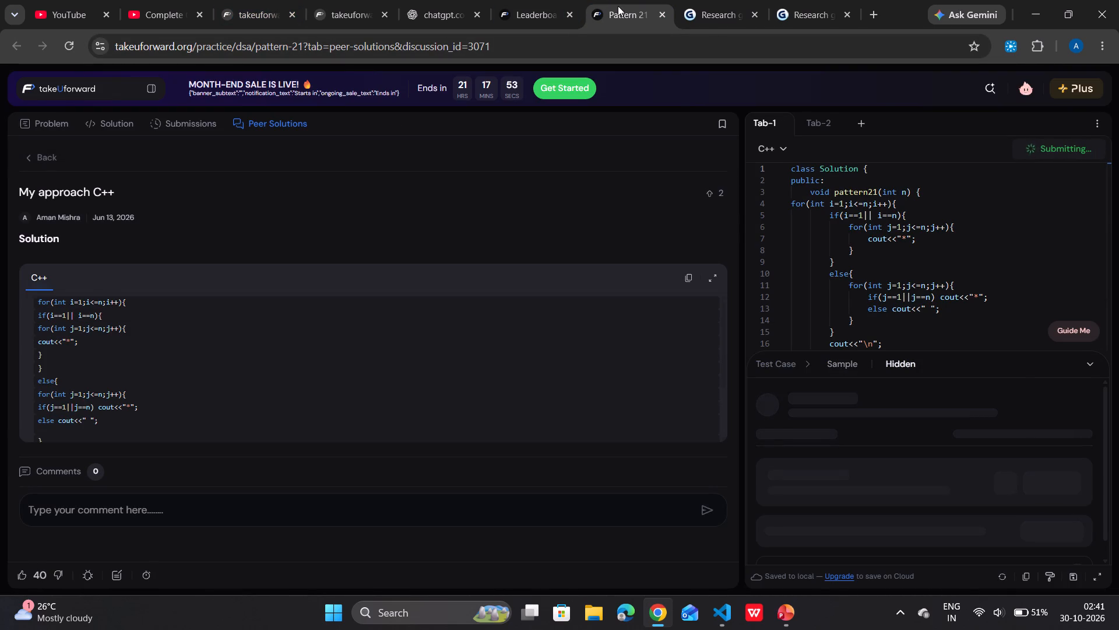
Return to the takeUforward coin leaderboard, reload it and check the October 2026 college standings.
click(537, 0)
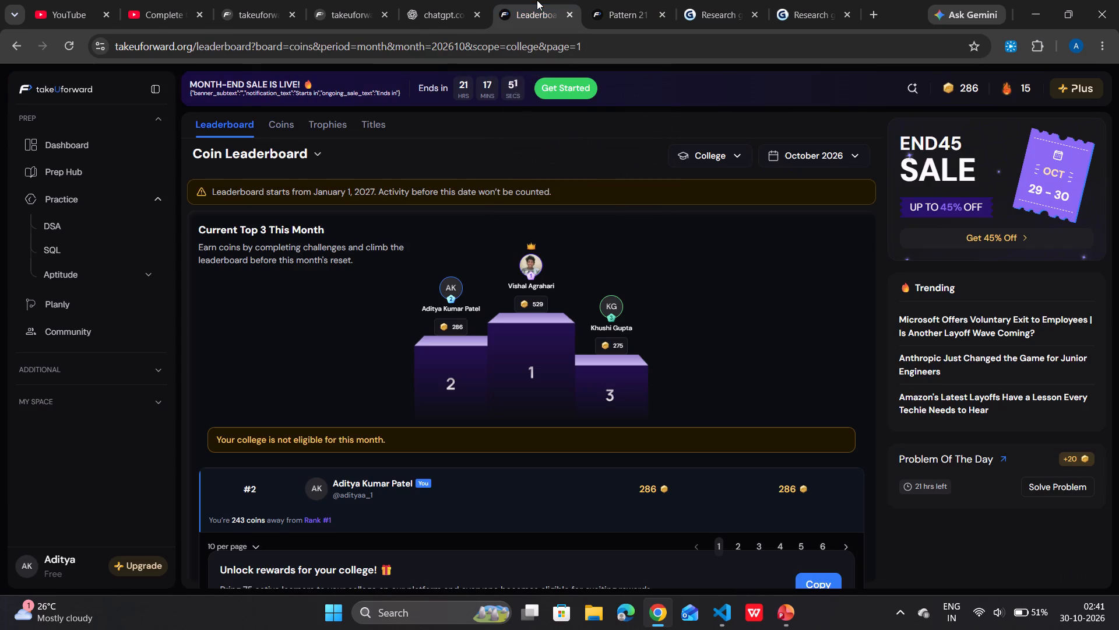
click(65, 48)
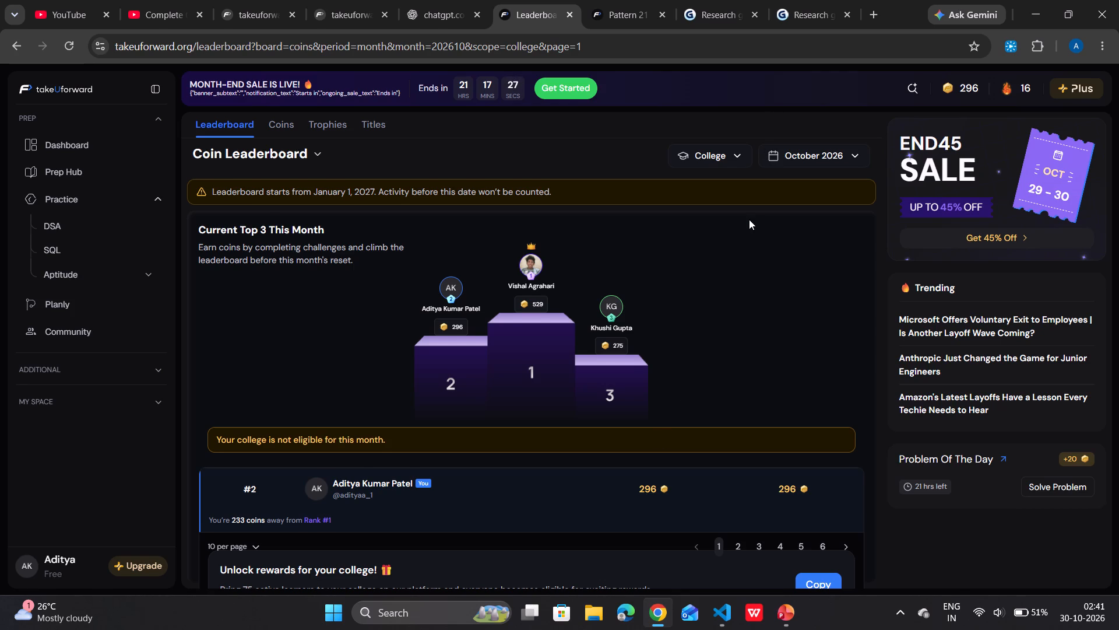
scroll(749, 205, down, 2)
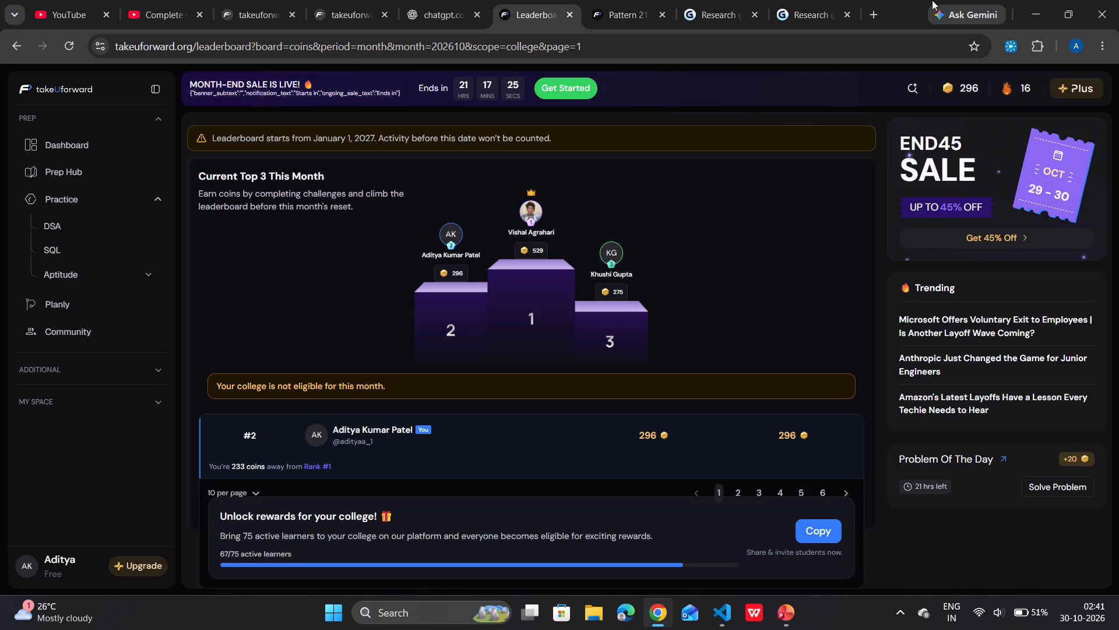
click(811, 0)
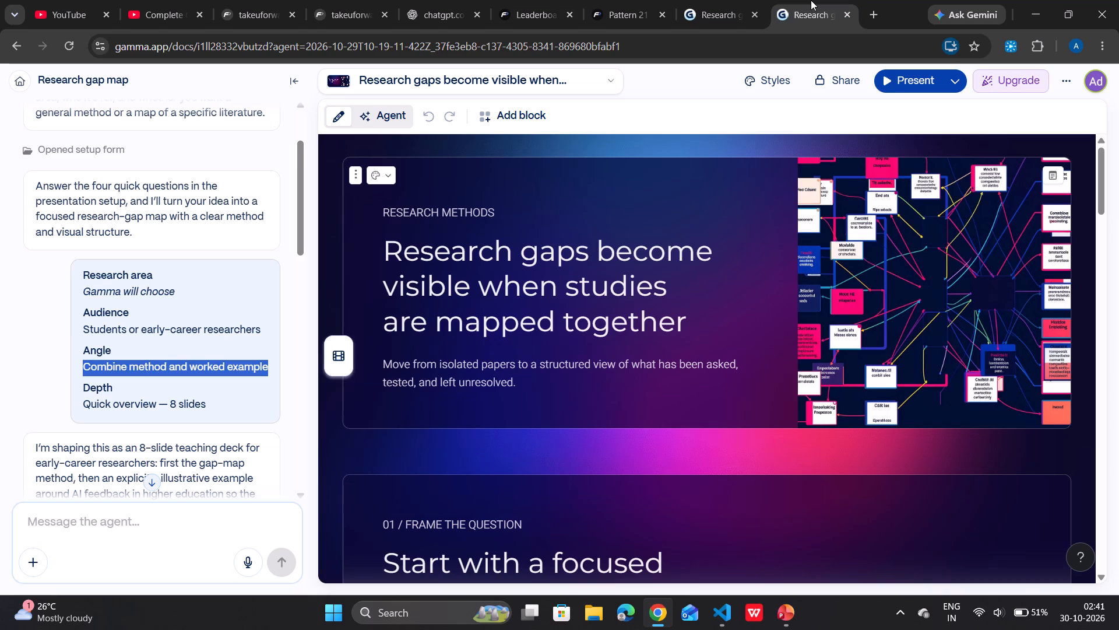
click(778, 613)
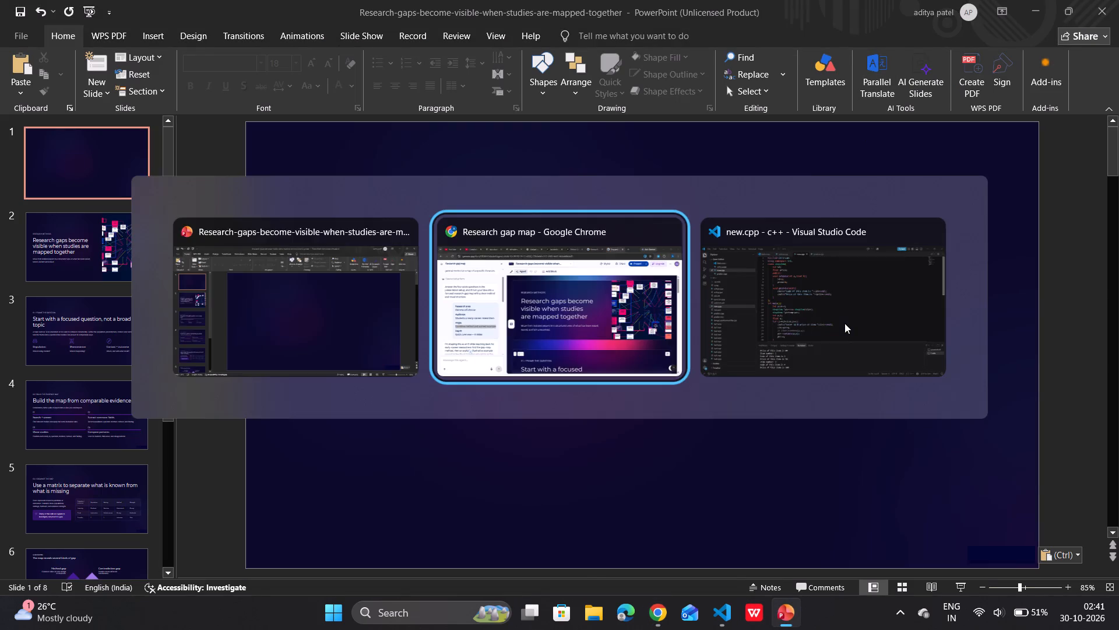
Search Google in a new Chrome tab for "mits gwl", filter the image results to logos, and copy the Estd. 1957 college emblem.
click(873, 15)
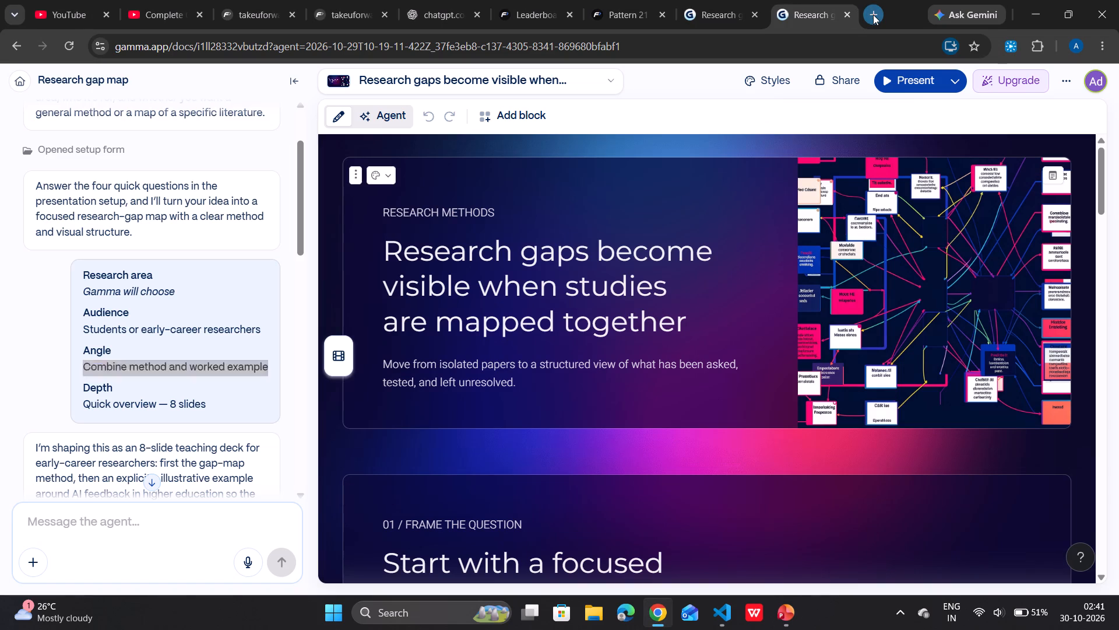
text(mits gwl)
key(Return)
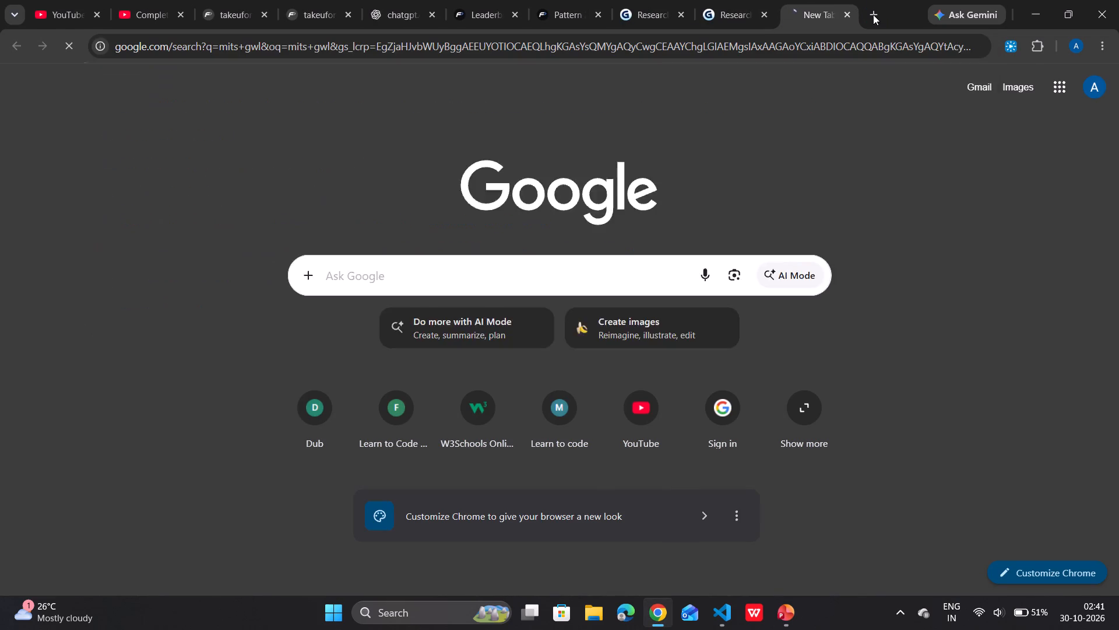
click(272, 279)
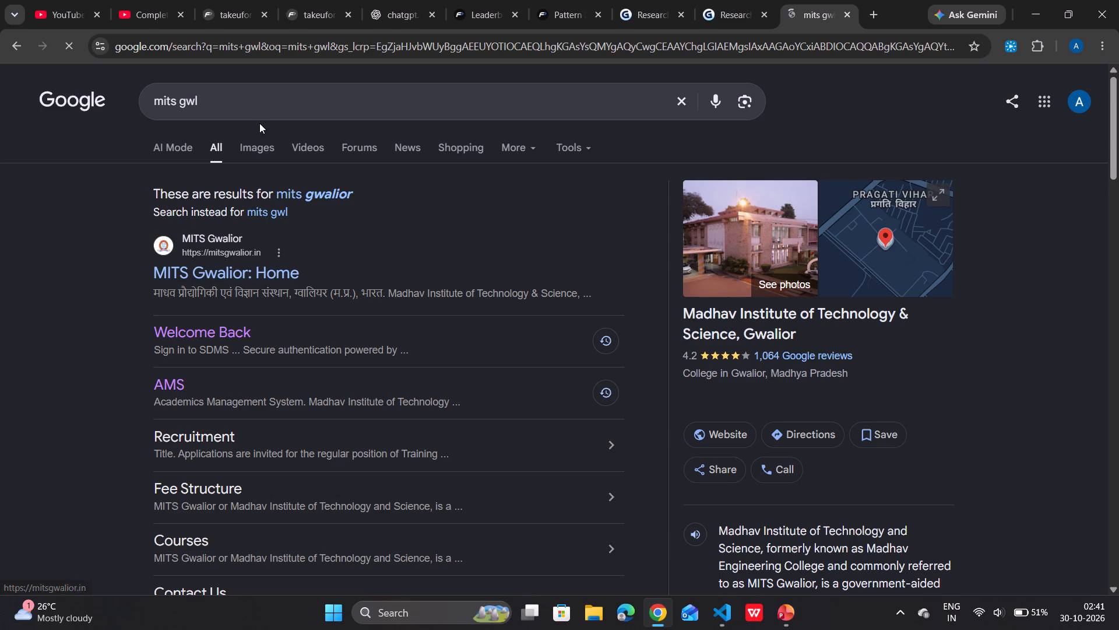
click(261, 138)
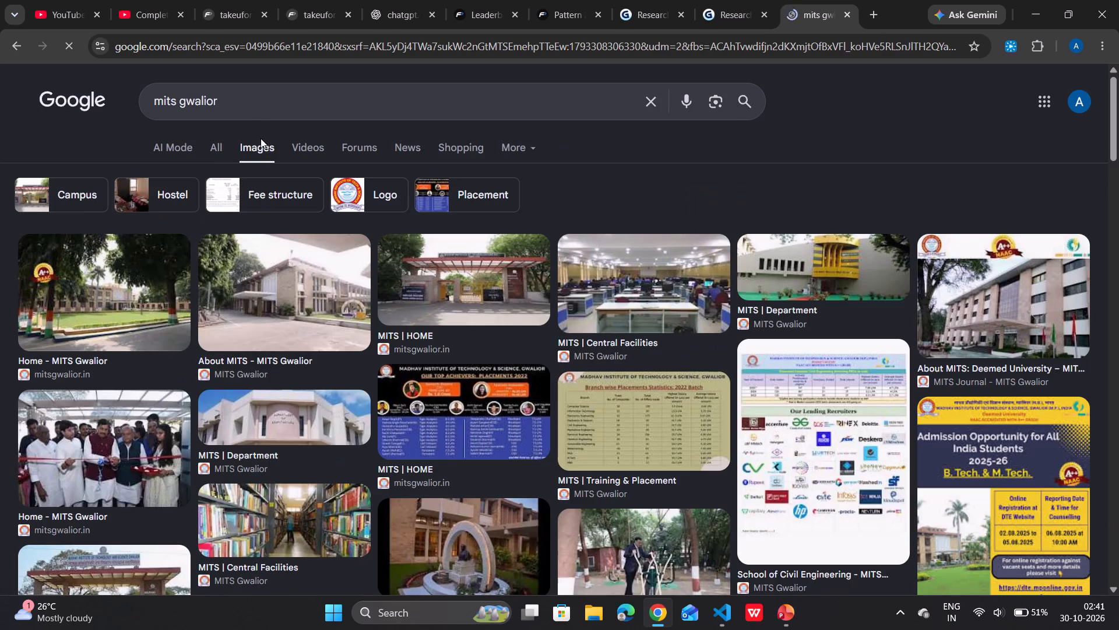
click(368, 190)
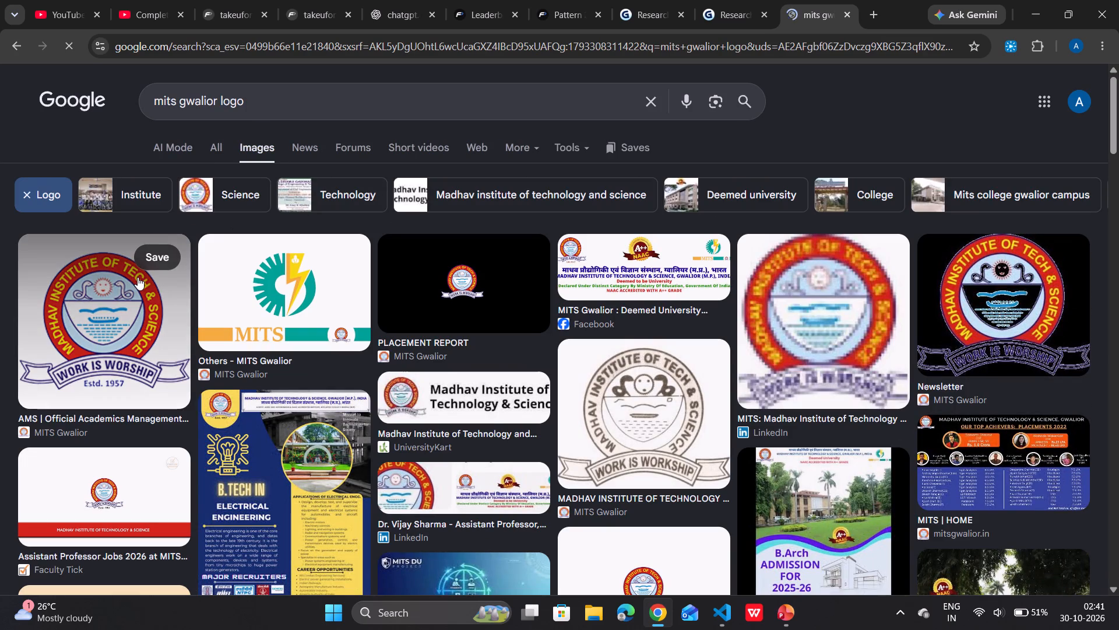
right_click(114, 303)
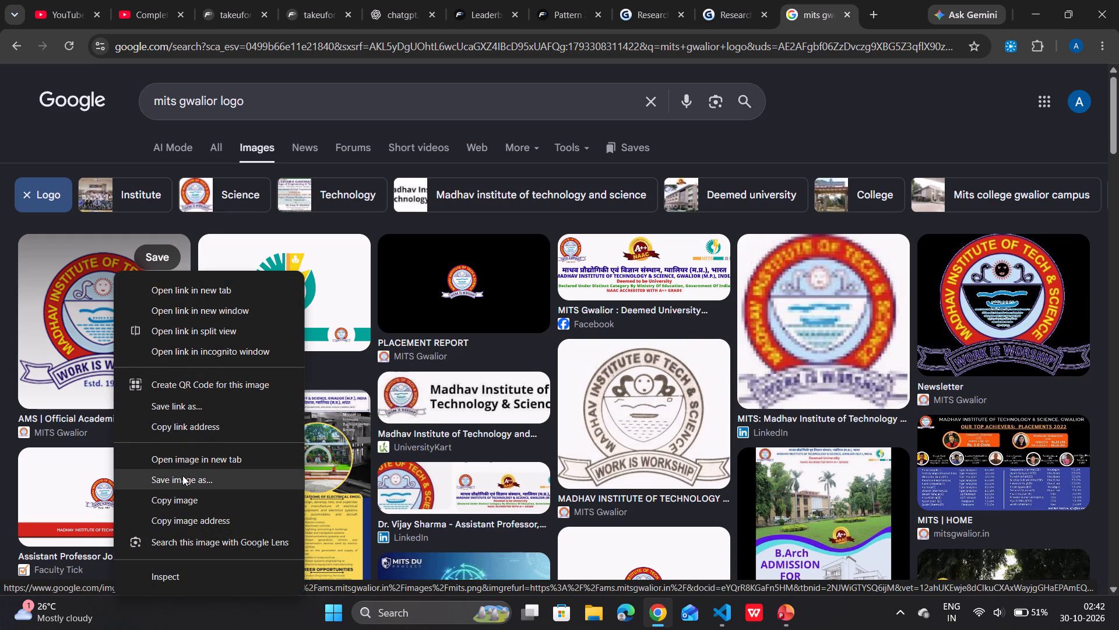
click(180, 499)
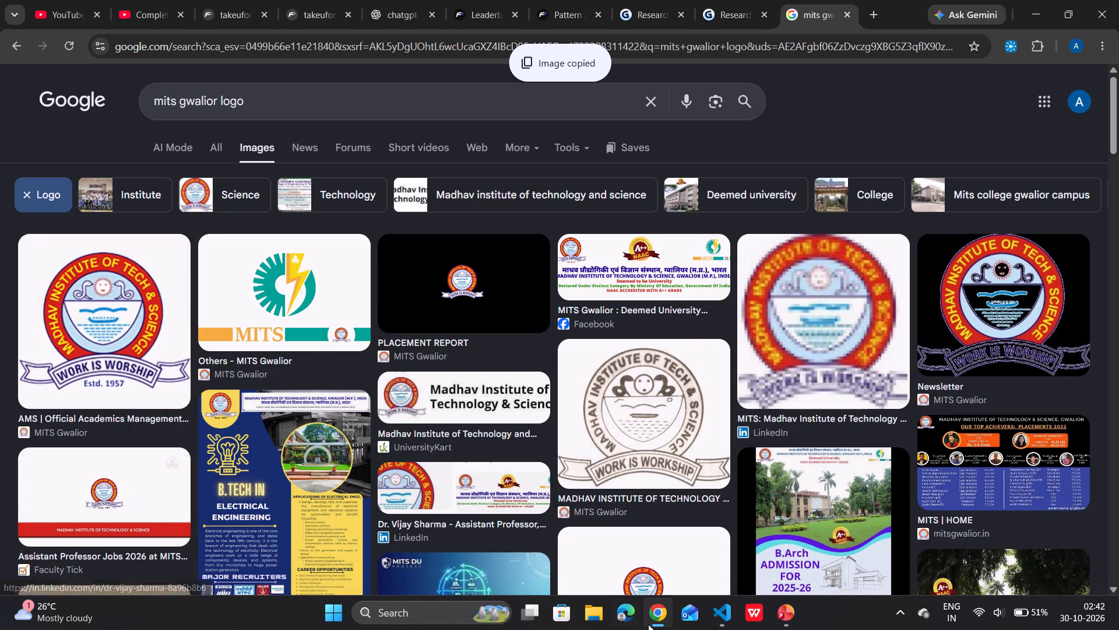
Switch to PowerPoint and paste the copied college logo onto slide 1.
click(778, 611)
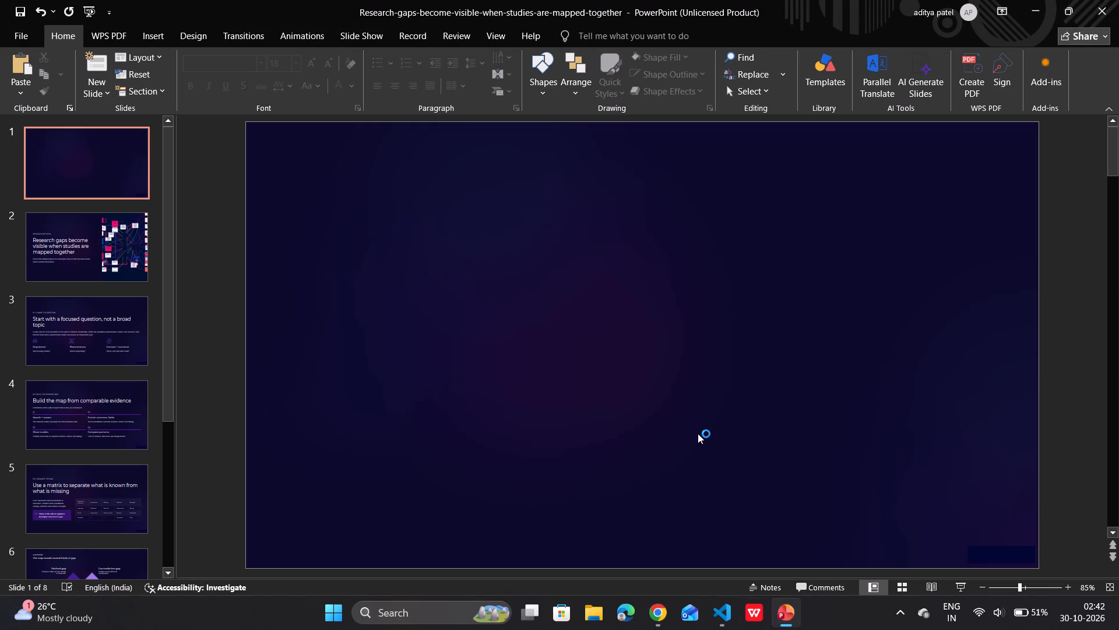
click(621, 236)
key(ctrl+v)
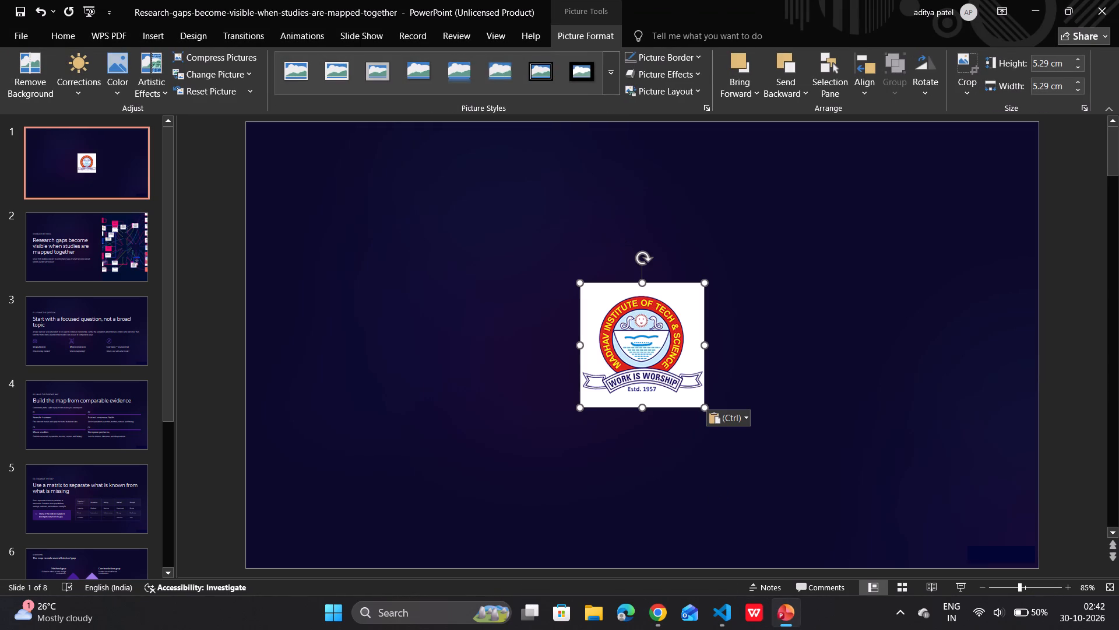
Dismiss the Lenovo Vantage notification and open the alt text of the logo on slide 1.
click(649, 345)
click(679, 293)
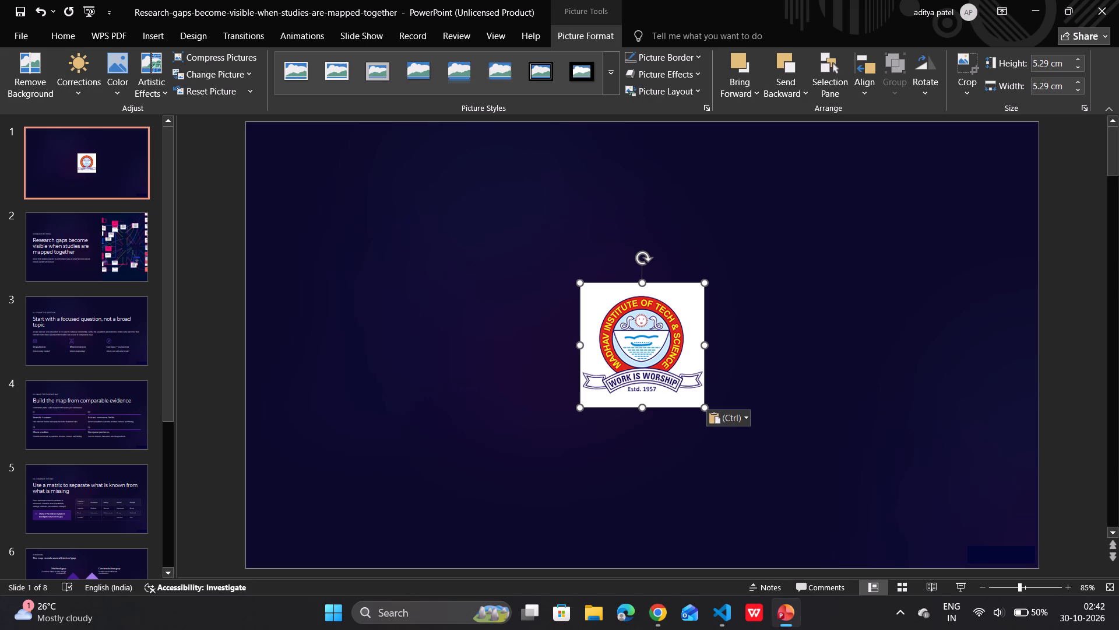
right_click(679, 293)
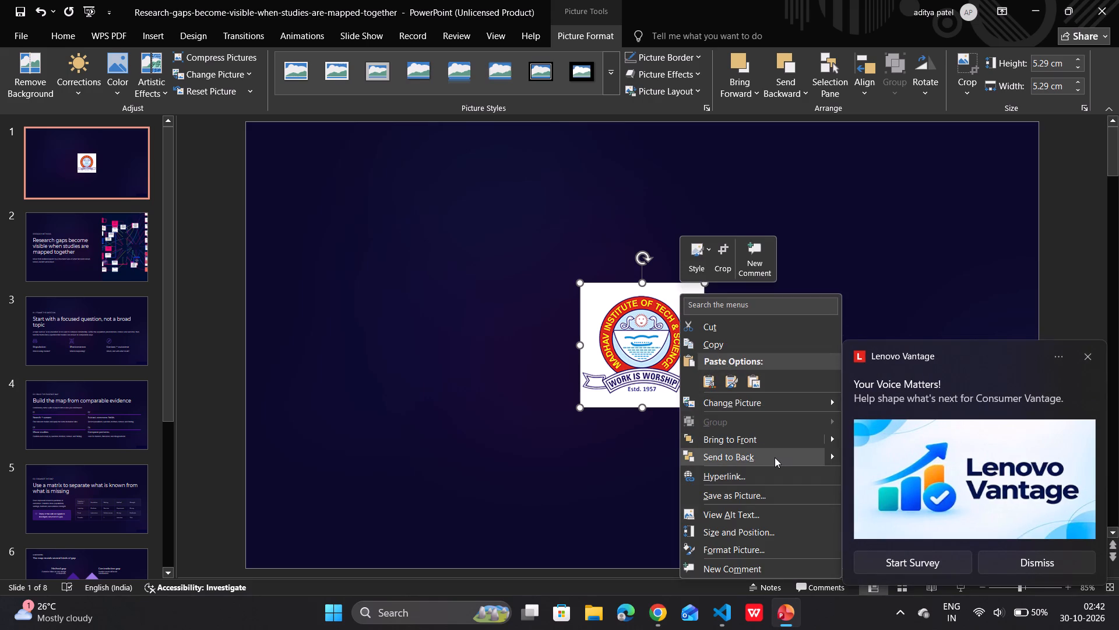
click(1085, 357)
right_click(692, 338)
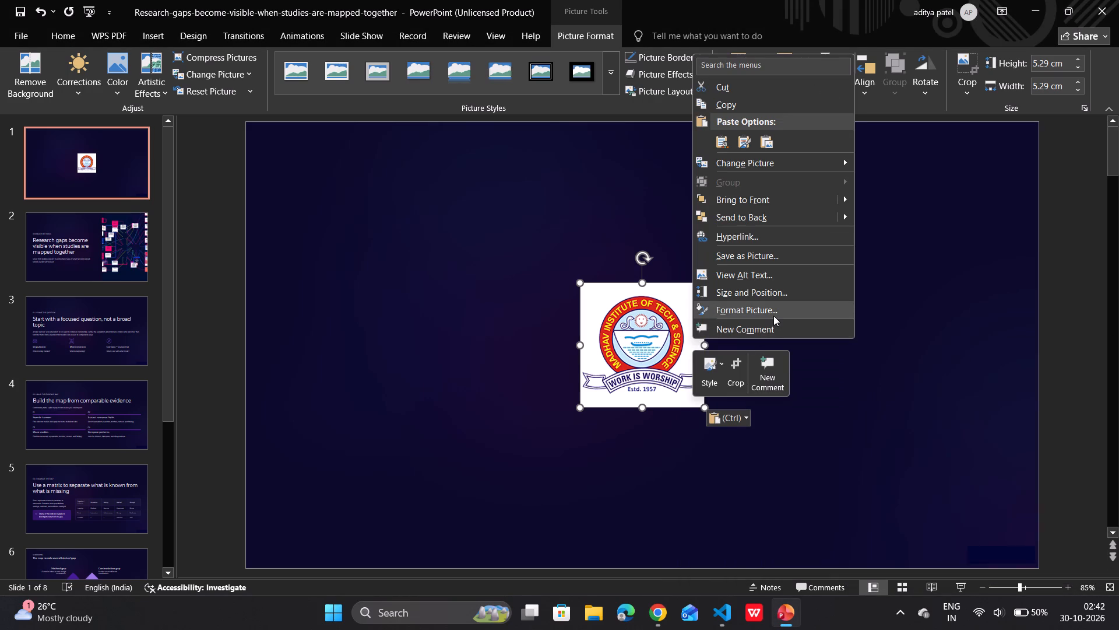
click(772, 271)
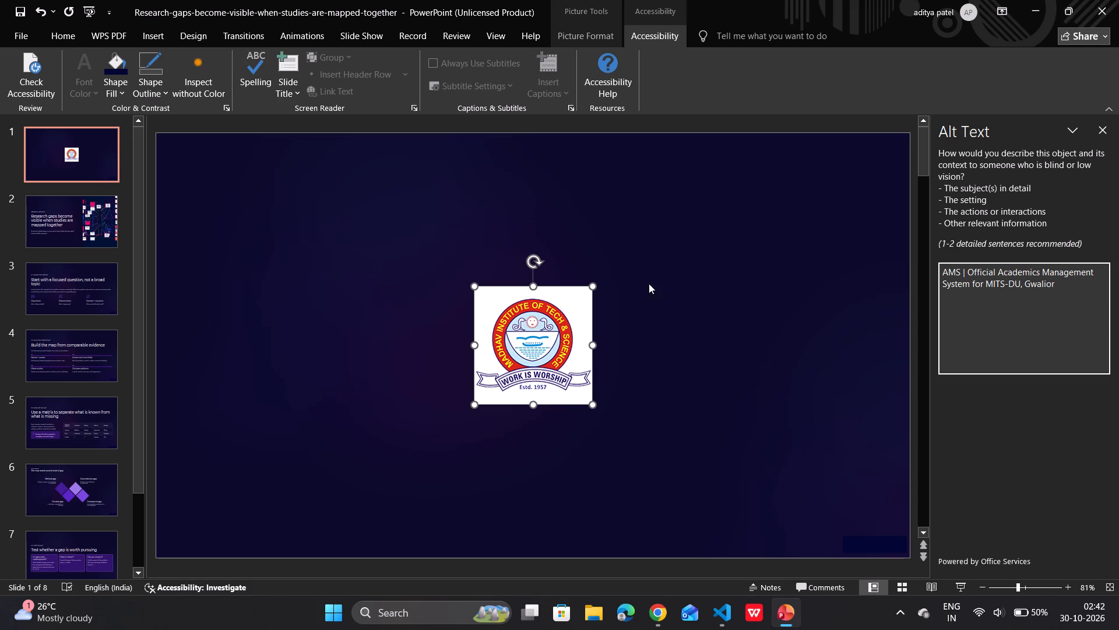
Send the college logo to the back of slide 1.
right_click(541, 309)
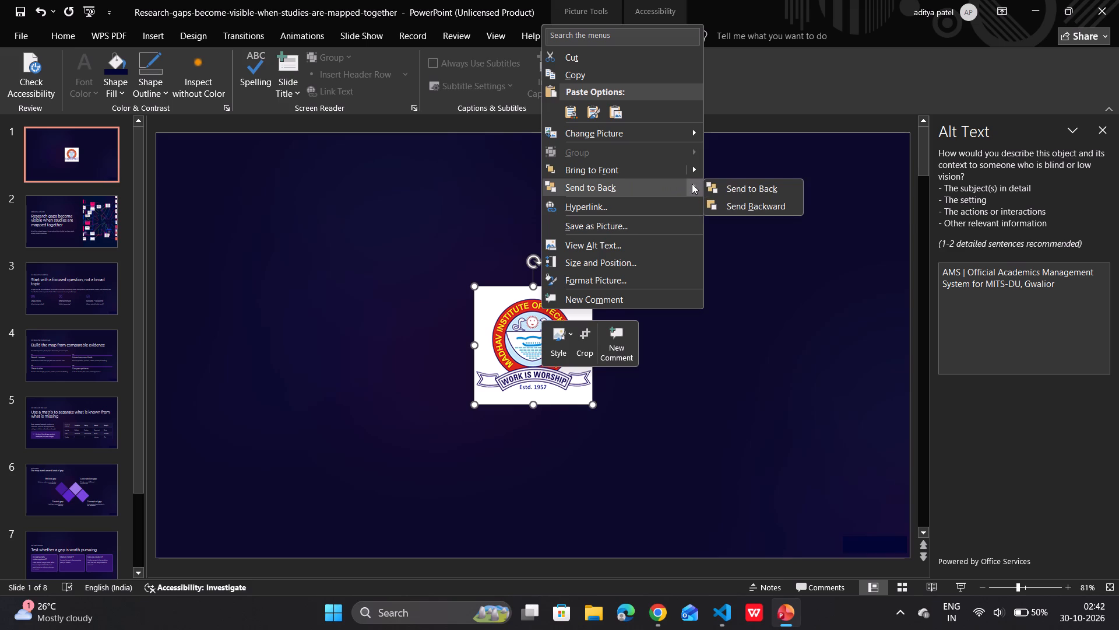
click(659, 185)
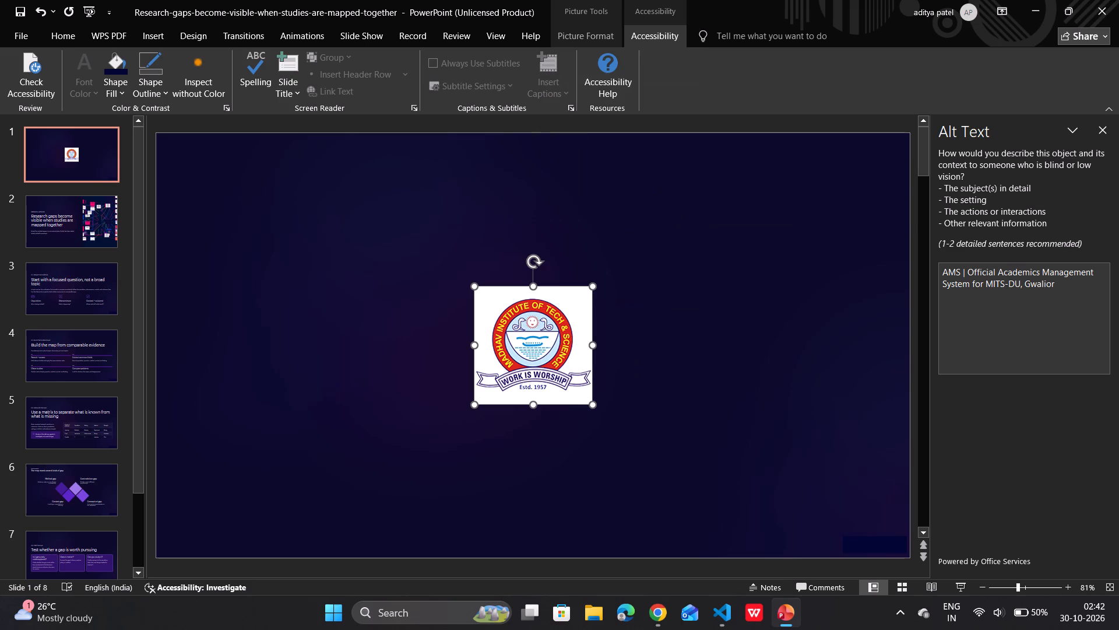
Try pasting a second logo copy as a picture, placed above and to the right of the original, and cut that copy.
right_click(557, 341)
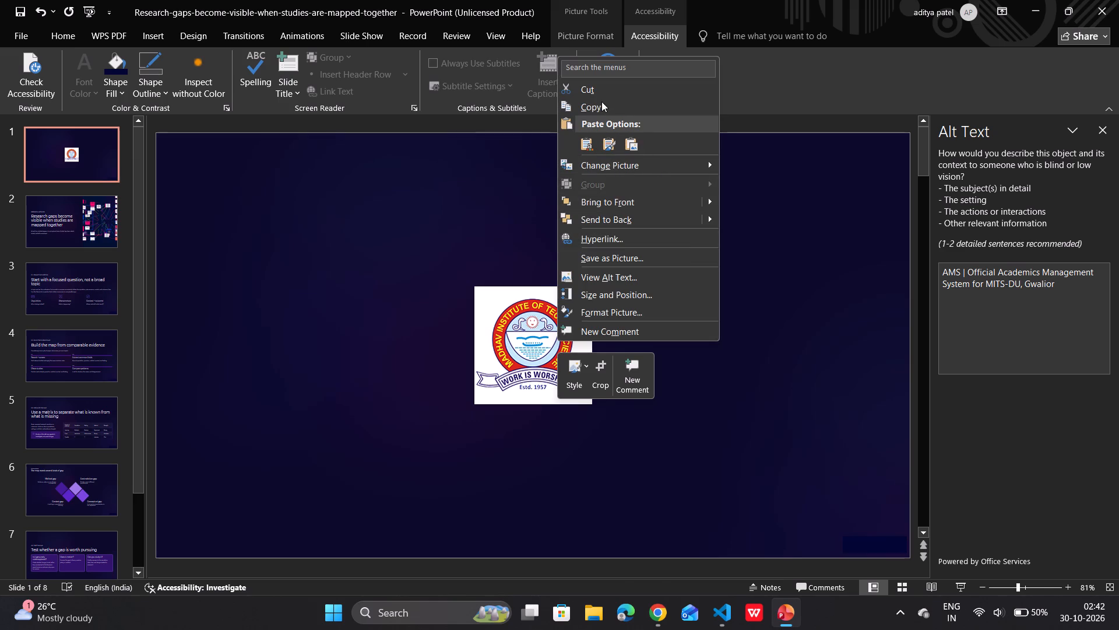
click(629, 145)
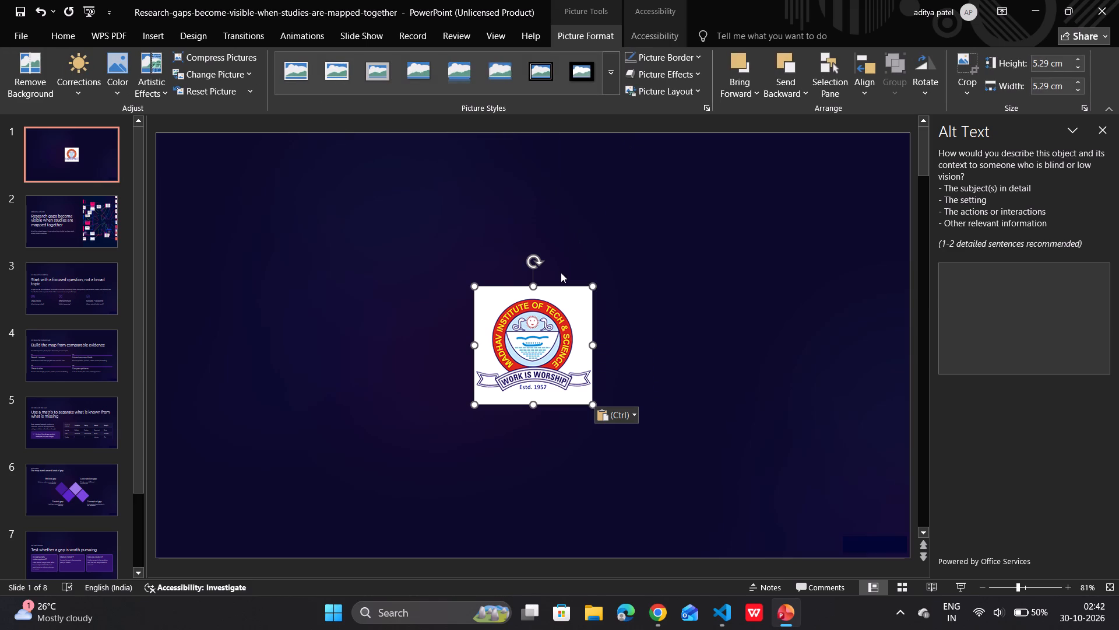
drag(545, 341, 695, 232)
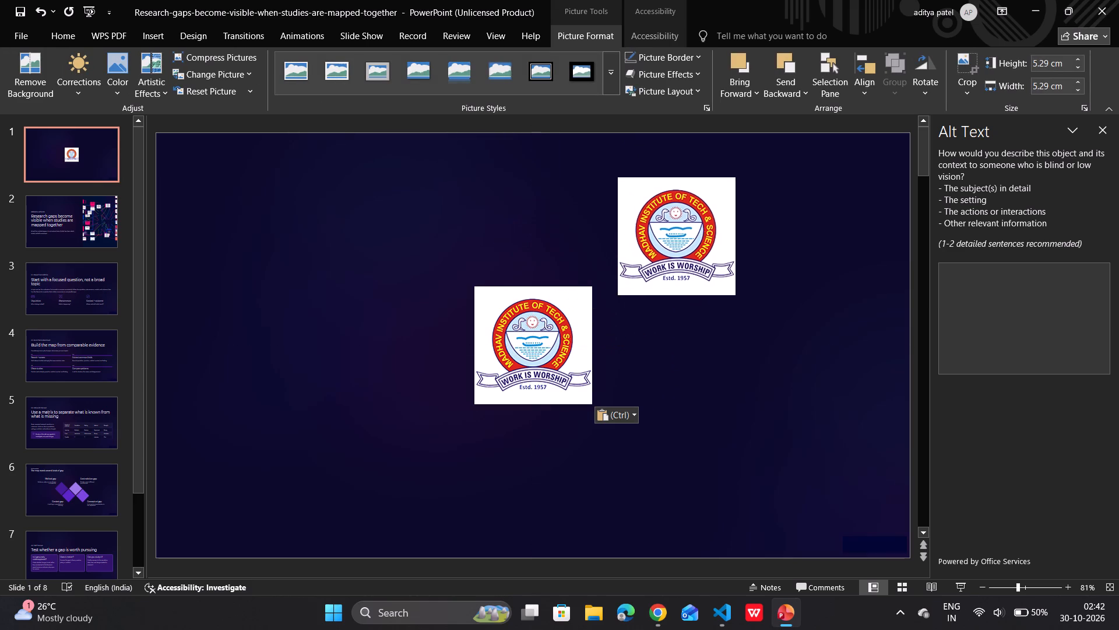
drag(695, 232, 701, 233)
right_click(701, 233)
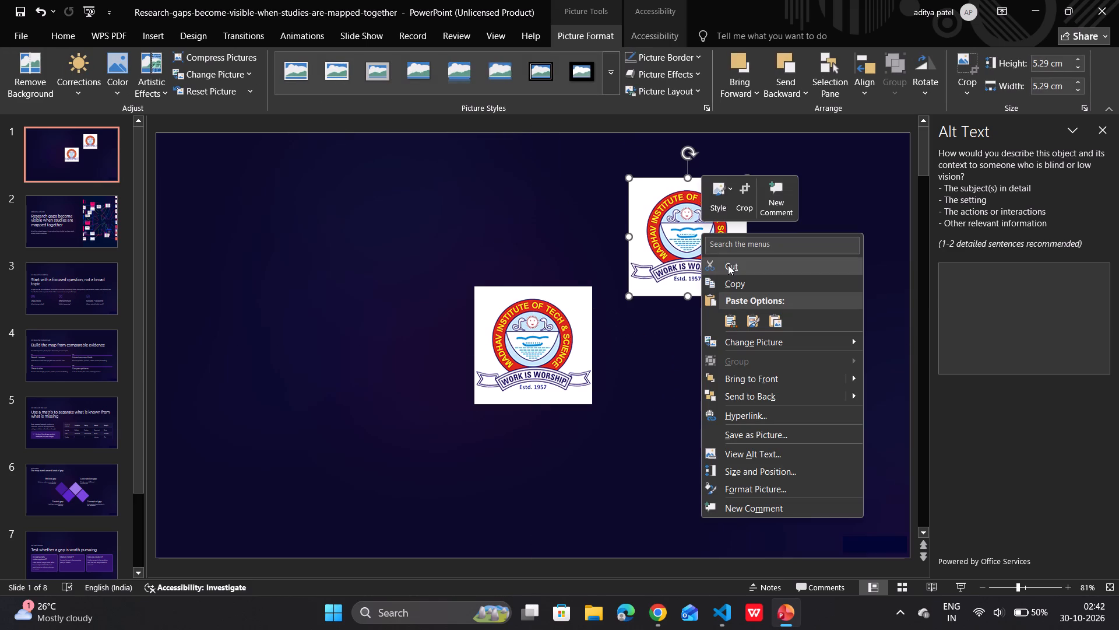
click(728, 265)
Try theme-color shape fills on the logo picture: a near-black shade, dark blue, and a dark shade of black.
right_click(553, 360)
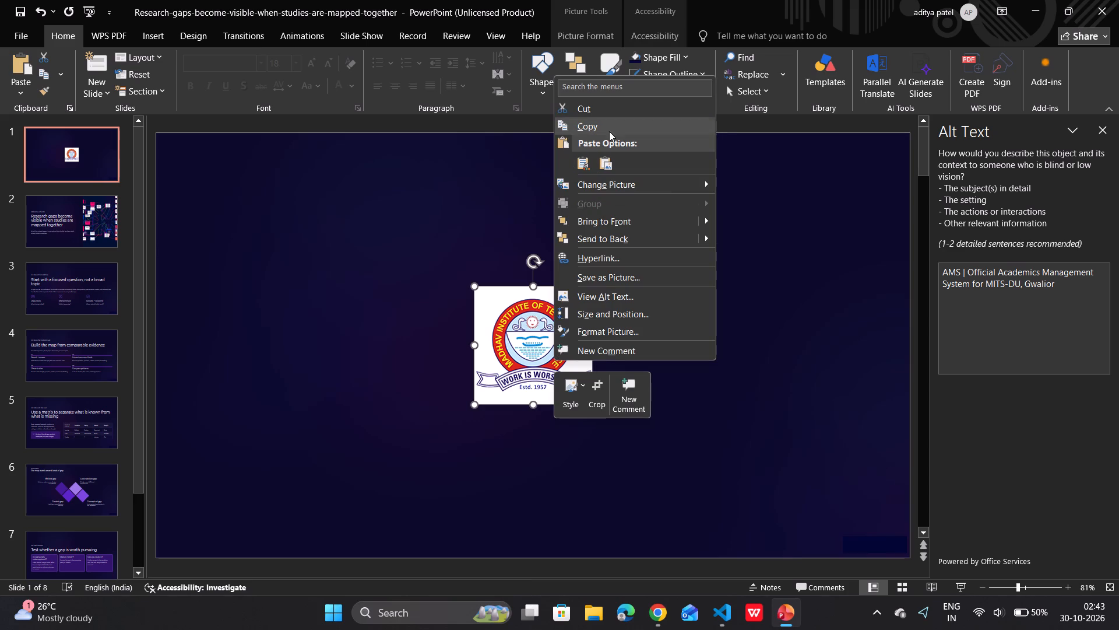
click(400, 241)
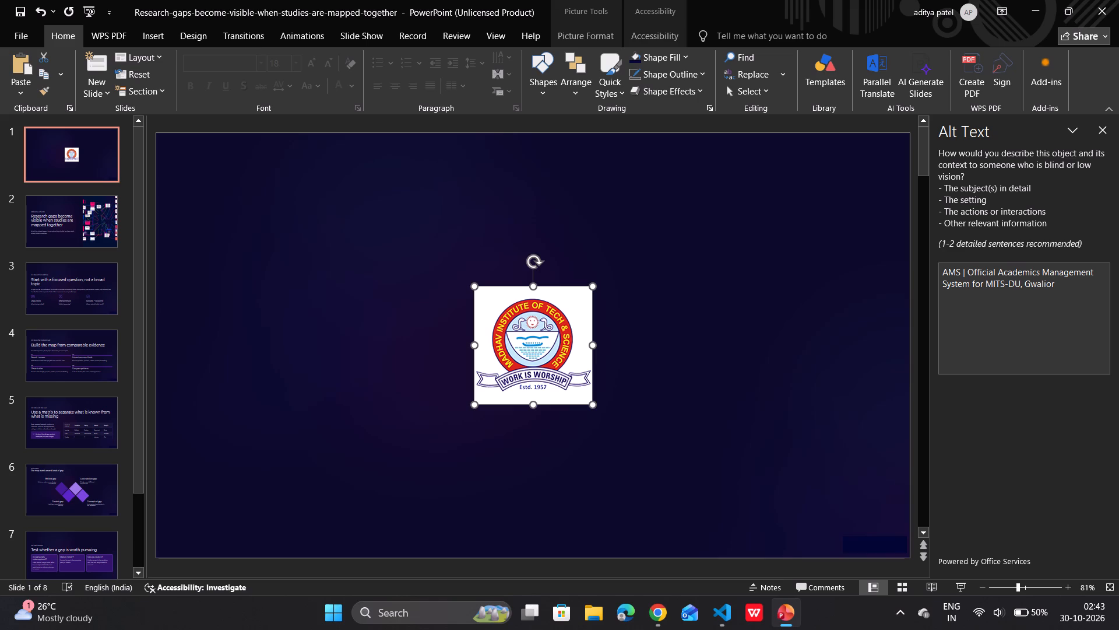
click(684, 64)
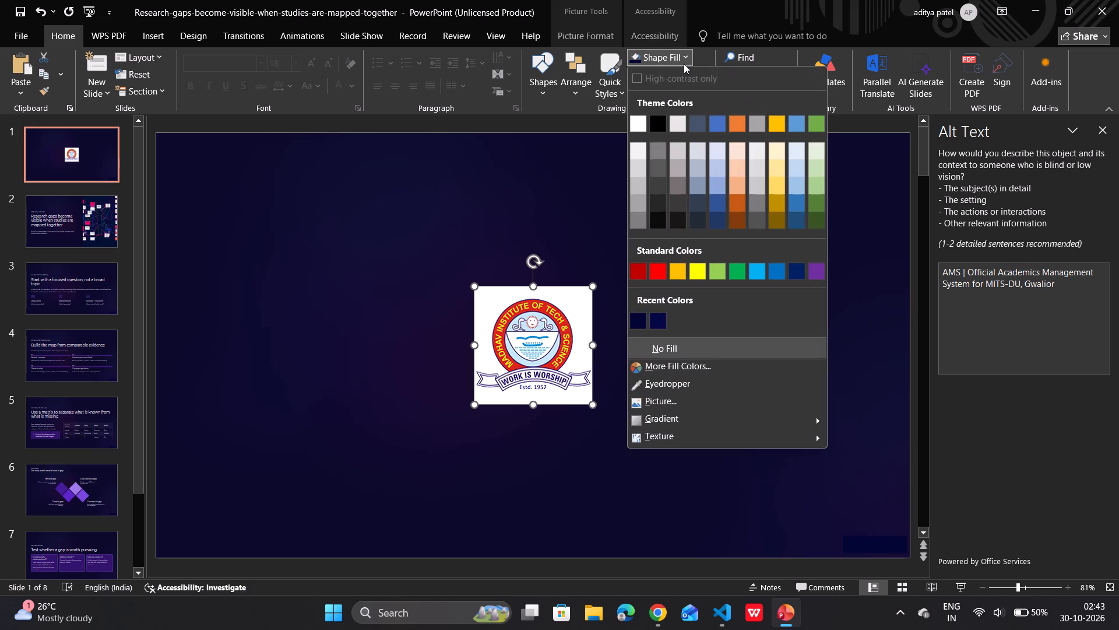
click(677, 220)
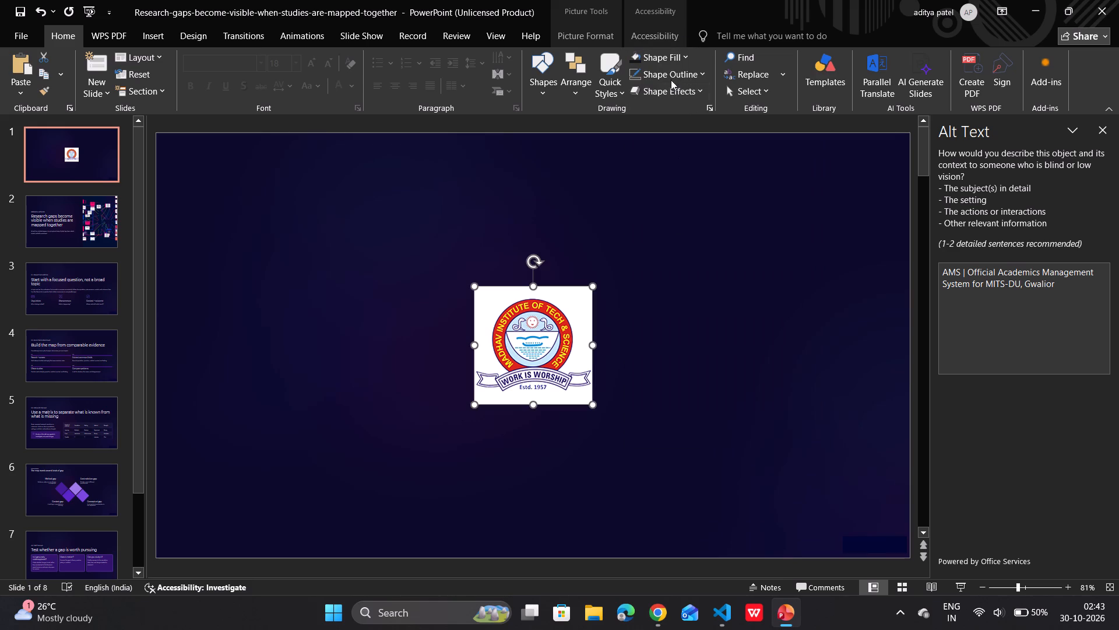
click(666, 63)
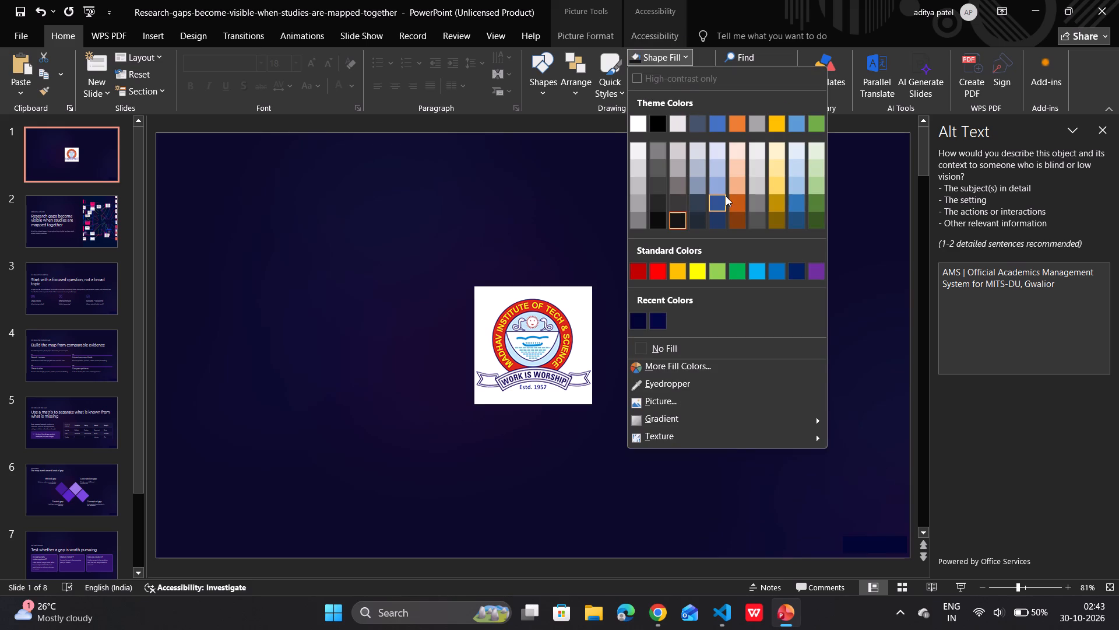
click(726, 196)
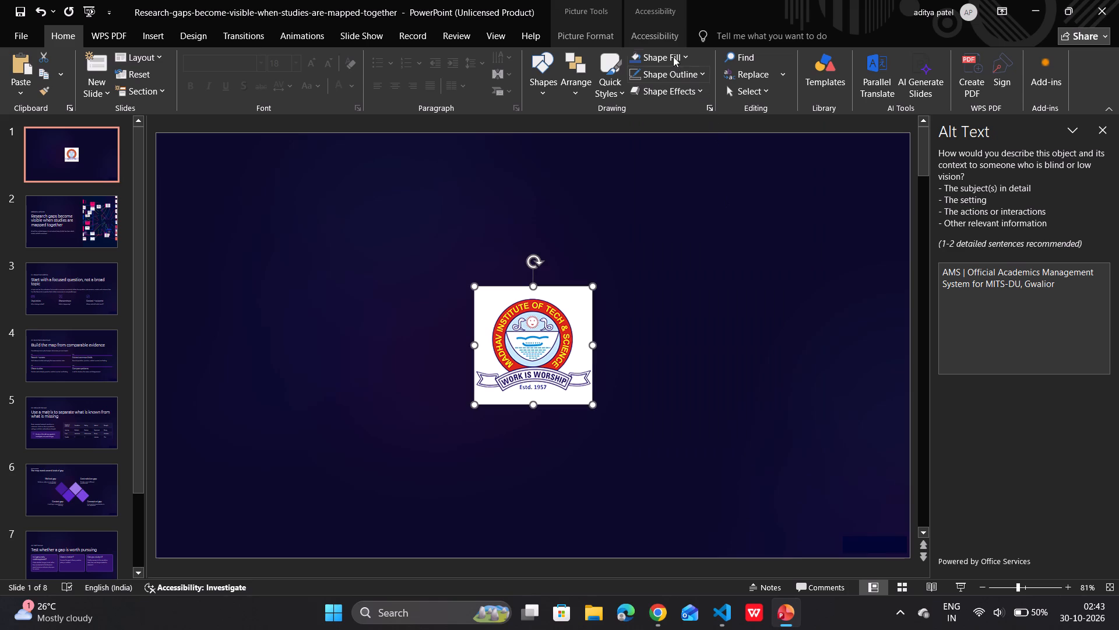
click(673, 57)
click(659, 196)
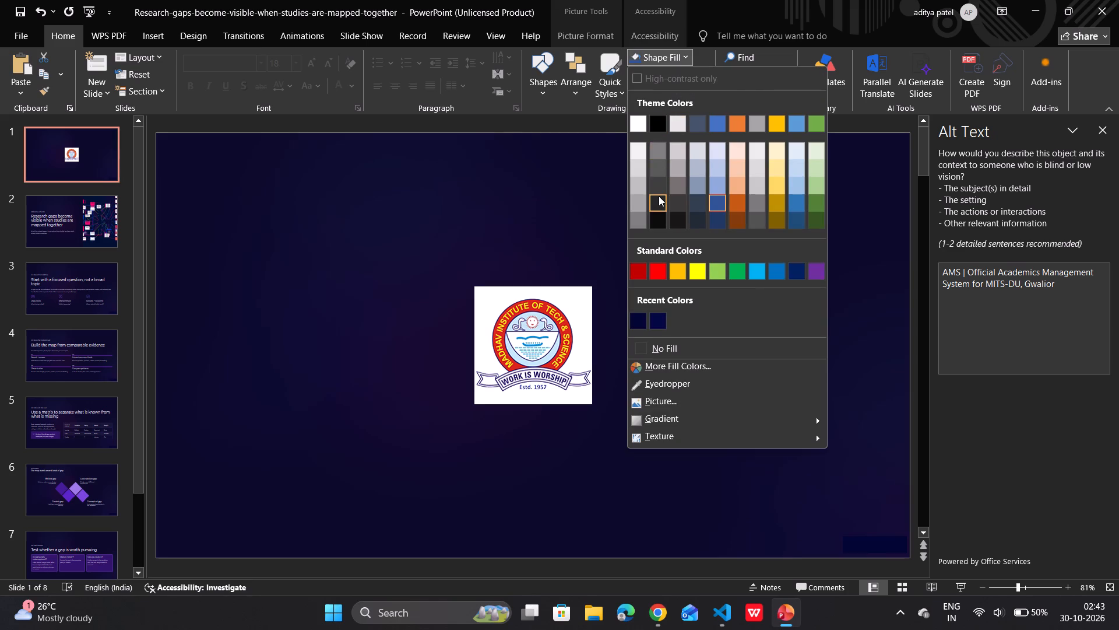
Move the college logo up to the top center of slide 1.
drag(582, 312, 572, 166)
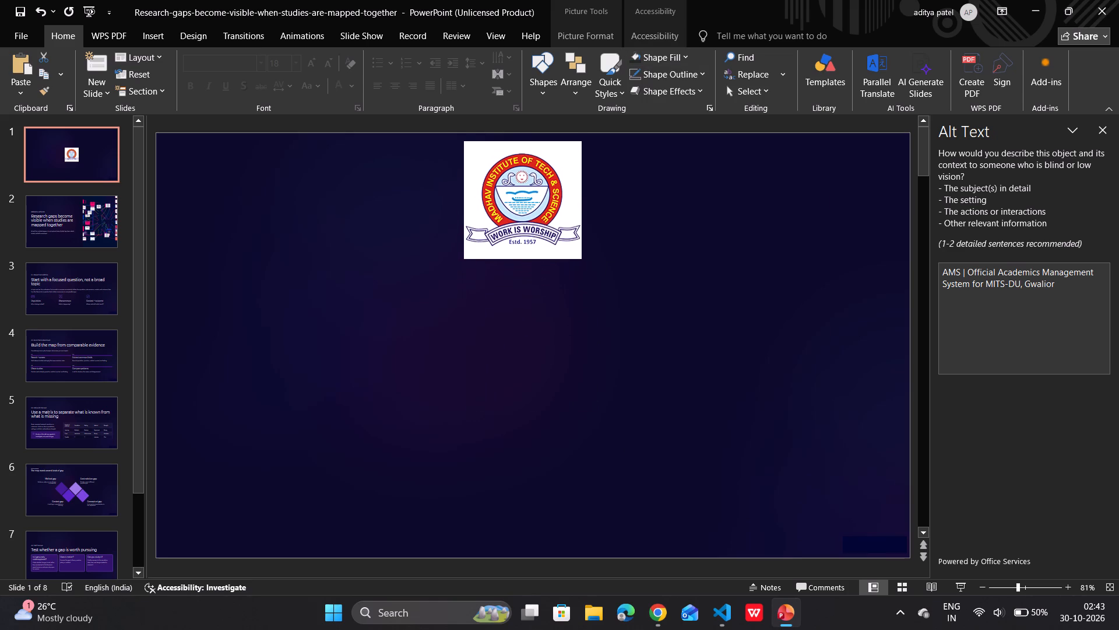
drag(572, 166, 589, 166)
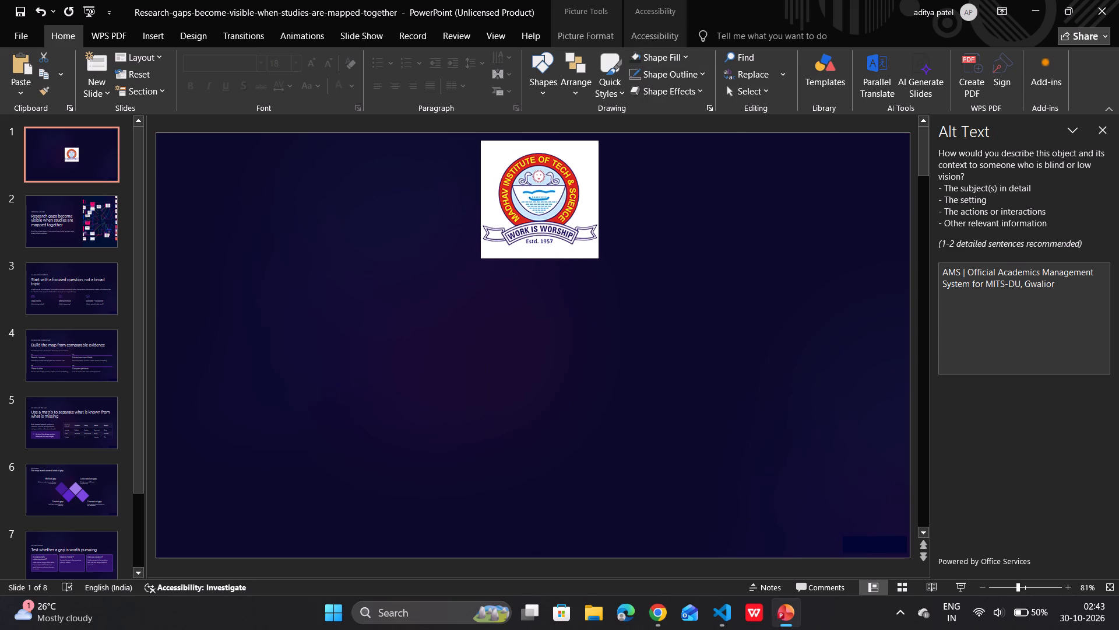
drag(589, 166, 589, 166)
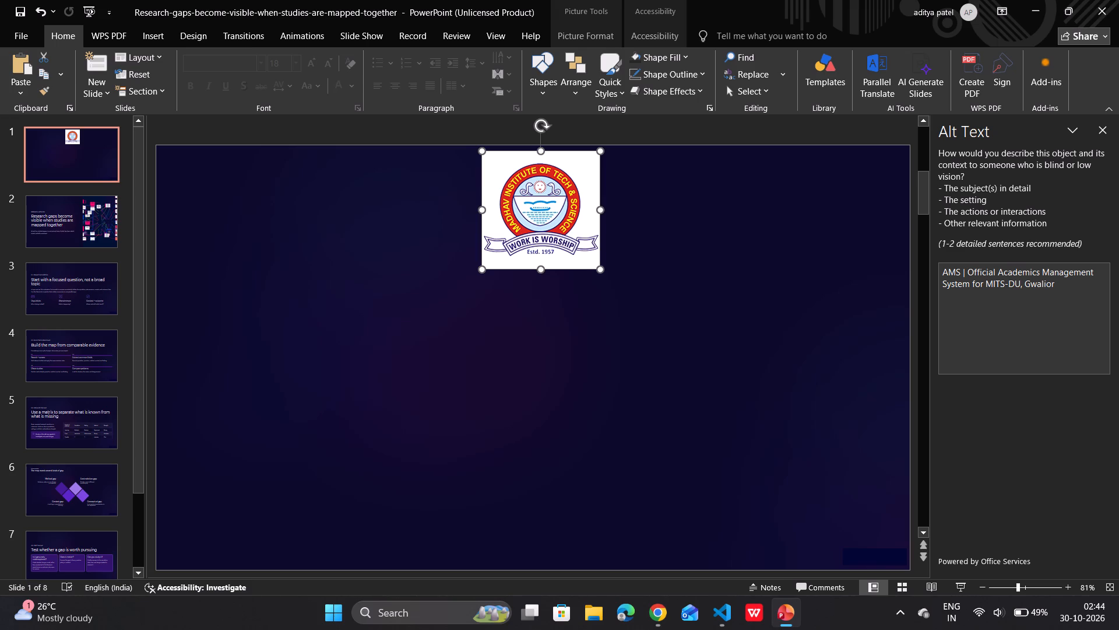
Open the picture formatting fill options for the college logo on slide 1.
right_click(565, 185)
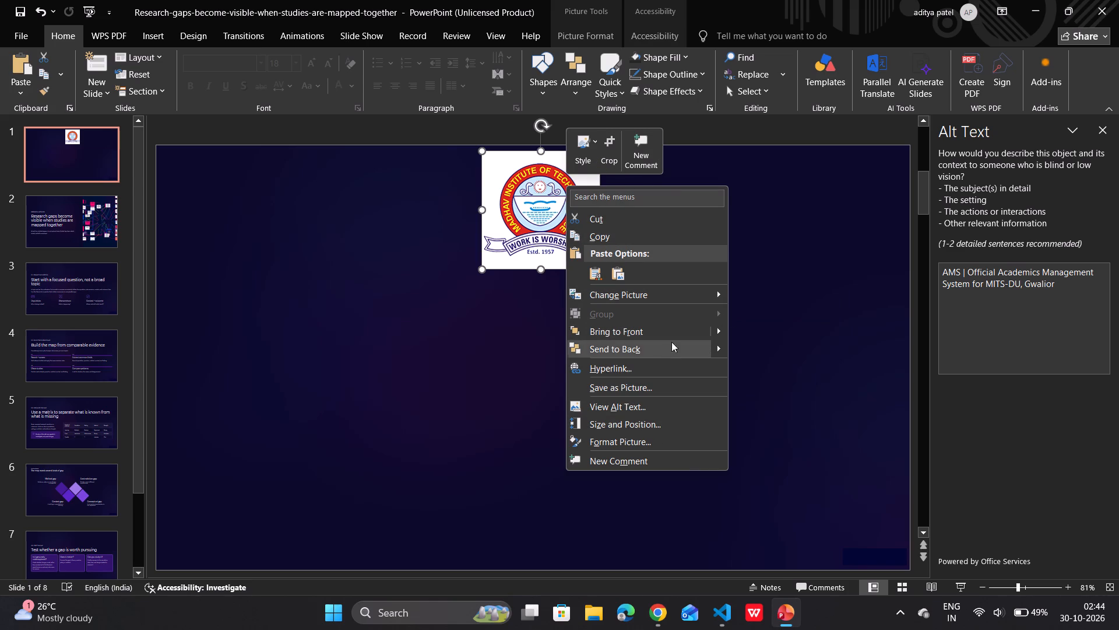
click(546, 212)
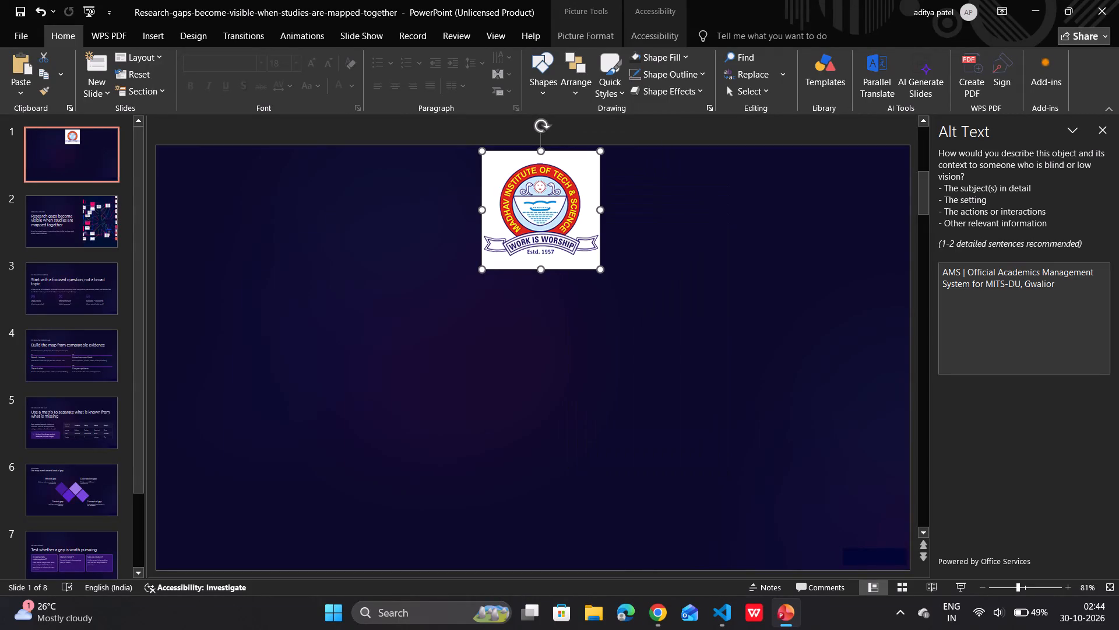
right_click(550, 198)
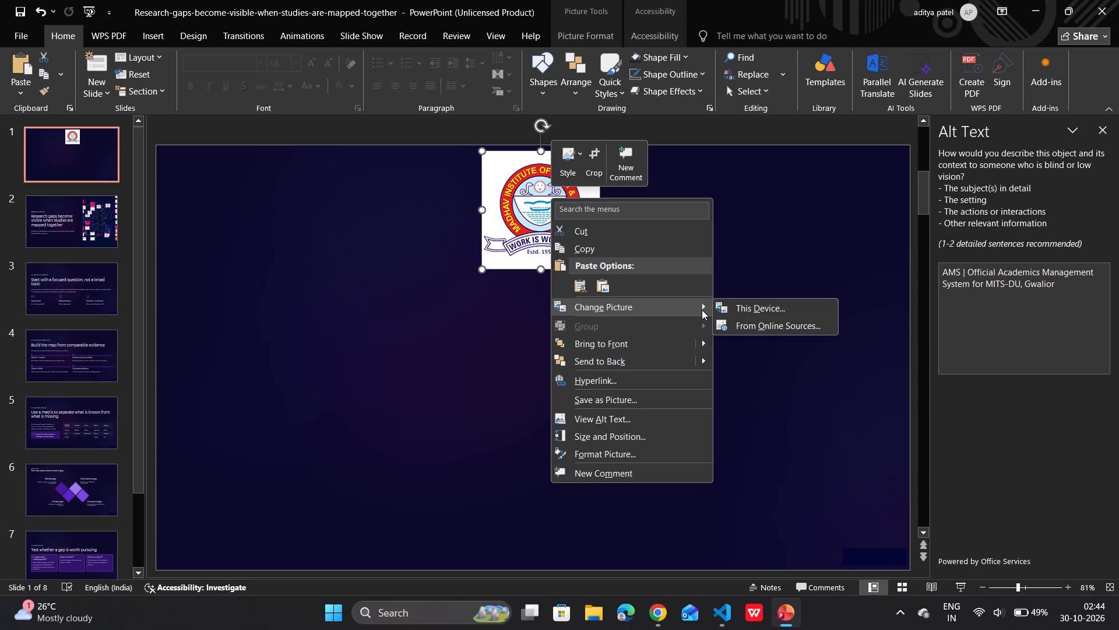
click(625, 449)
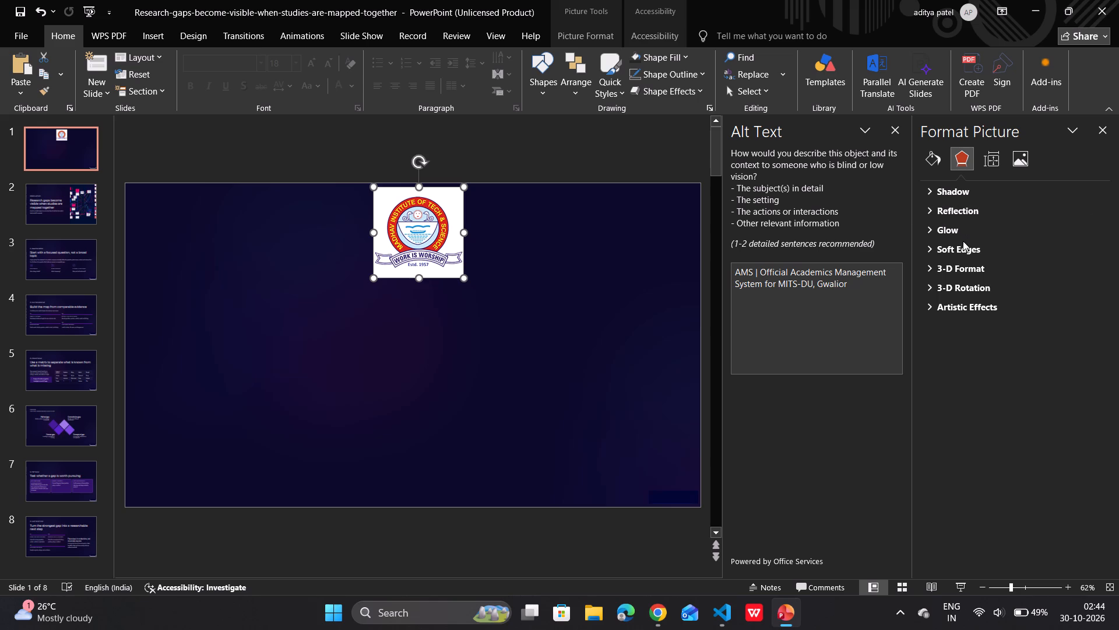
click(942, 159)
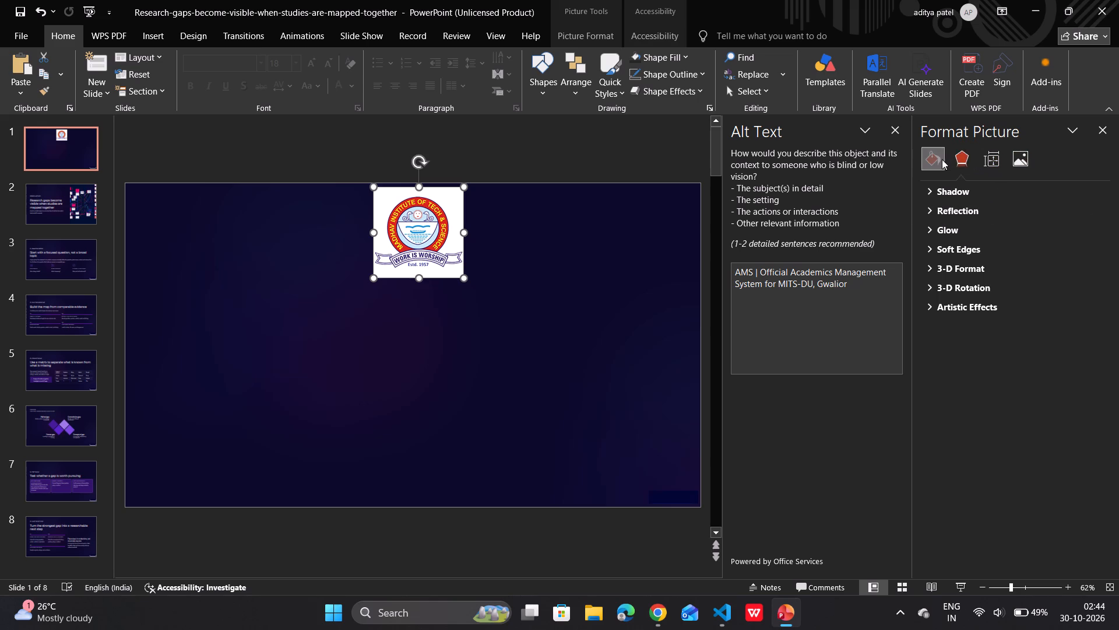
click(947, 196)
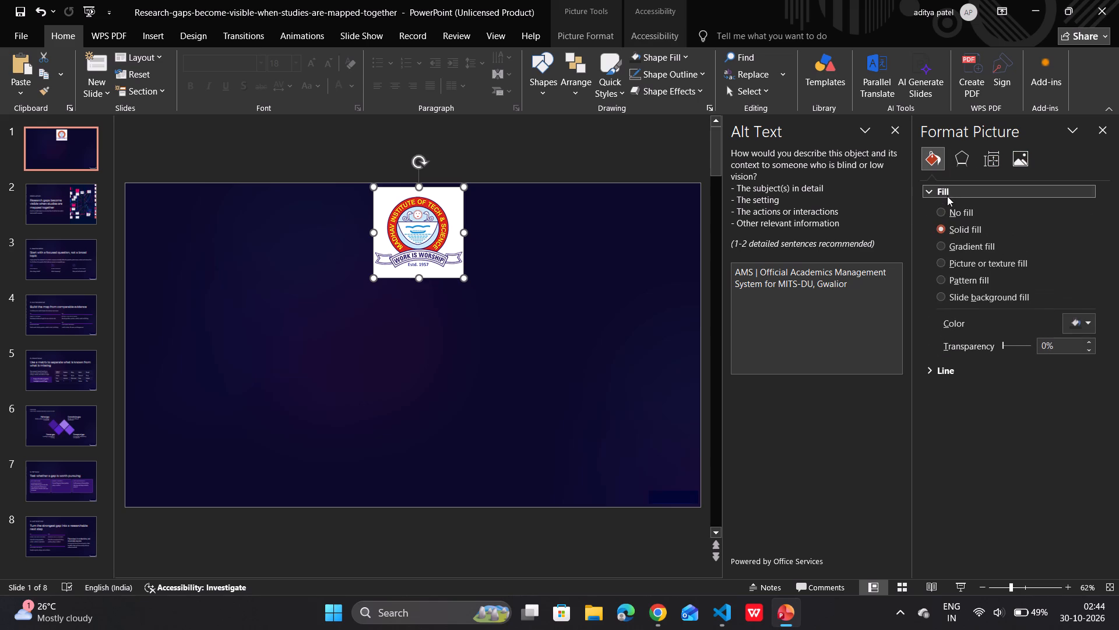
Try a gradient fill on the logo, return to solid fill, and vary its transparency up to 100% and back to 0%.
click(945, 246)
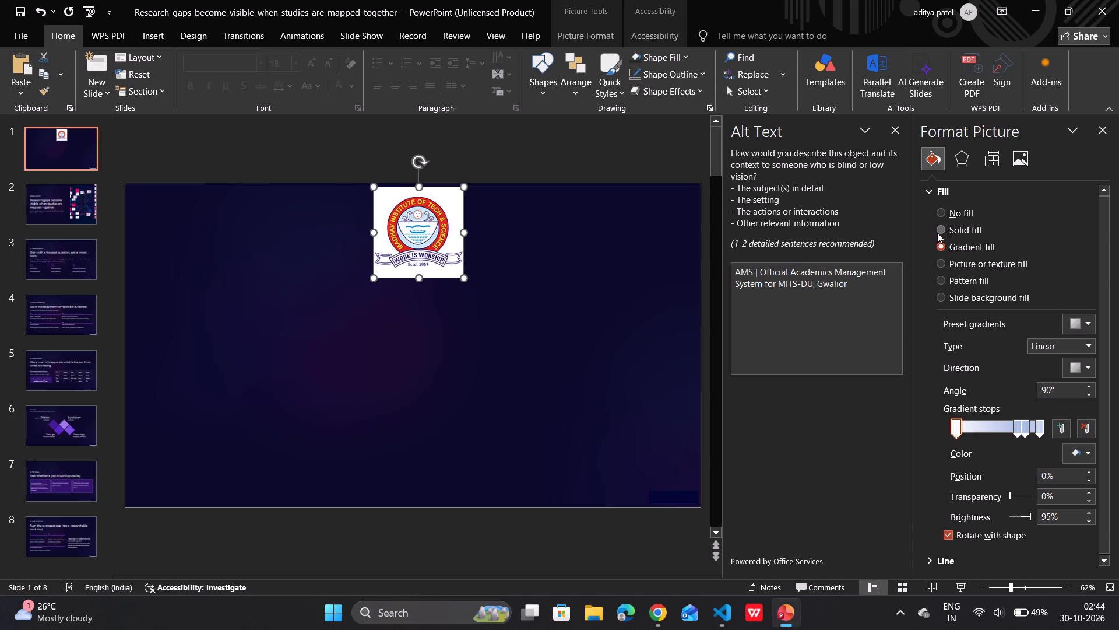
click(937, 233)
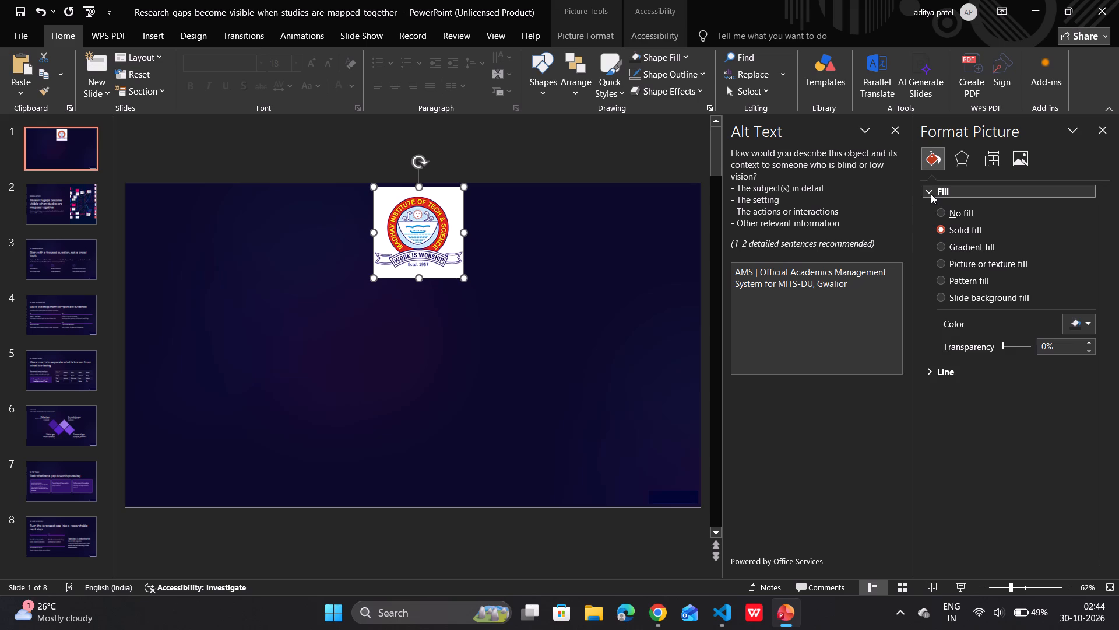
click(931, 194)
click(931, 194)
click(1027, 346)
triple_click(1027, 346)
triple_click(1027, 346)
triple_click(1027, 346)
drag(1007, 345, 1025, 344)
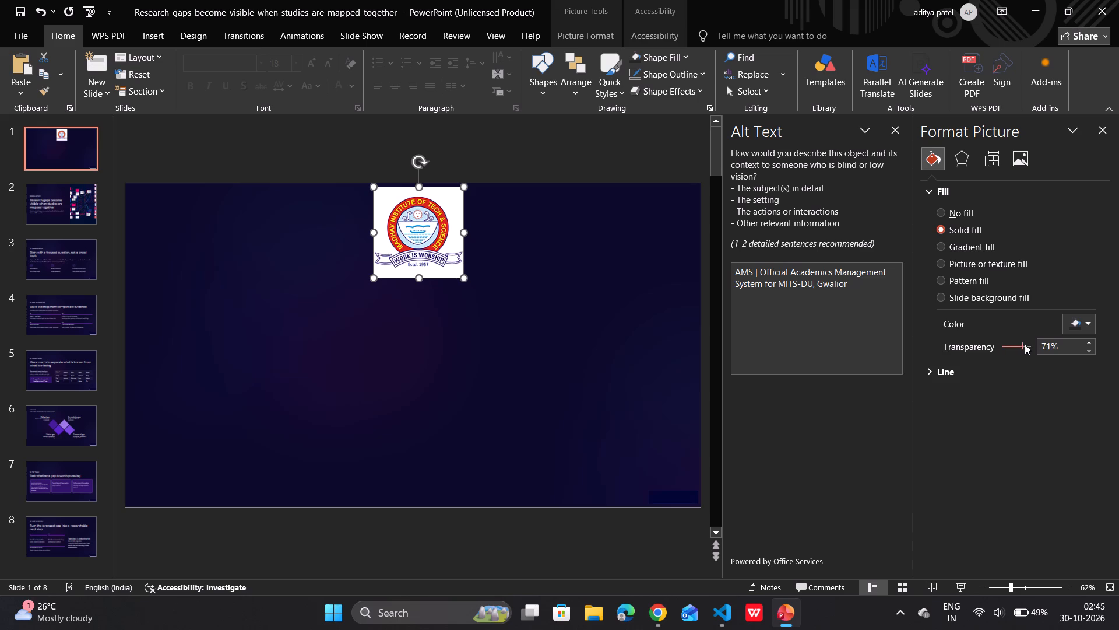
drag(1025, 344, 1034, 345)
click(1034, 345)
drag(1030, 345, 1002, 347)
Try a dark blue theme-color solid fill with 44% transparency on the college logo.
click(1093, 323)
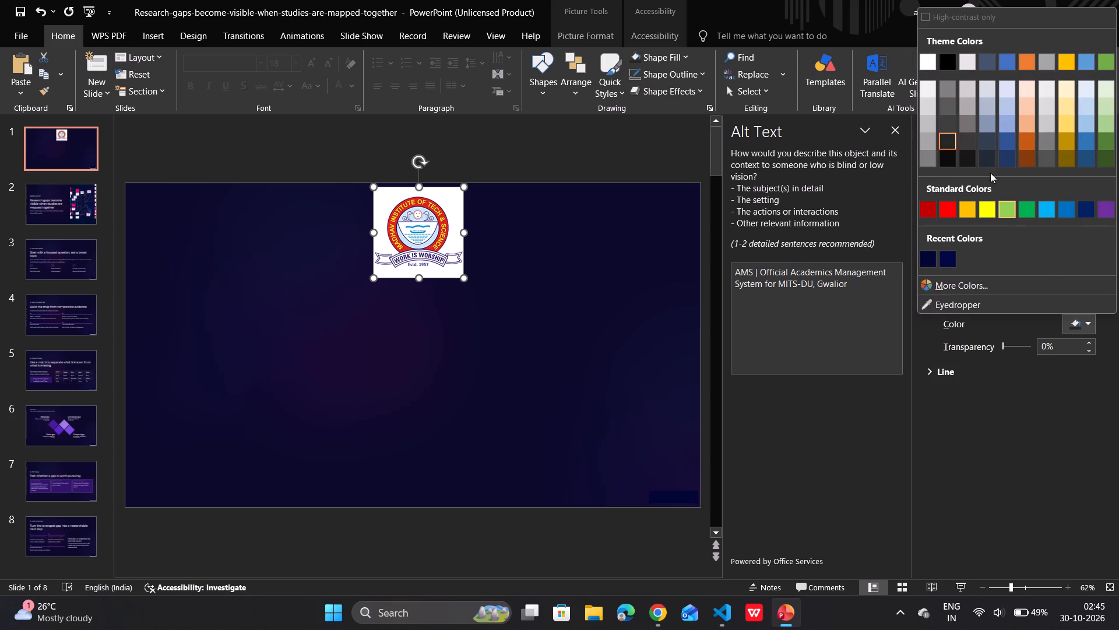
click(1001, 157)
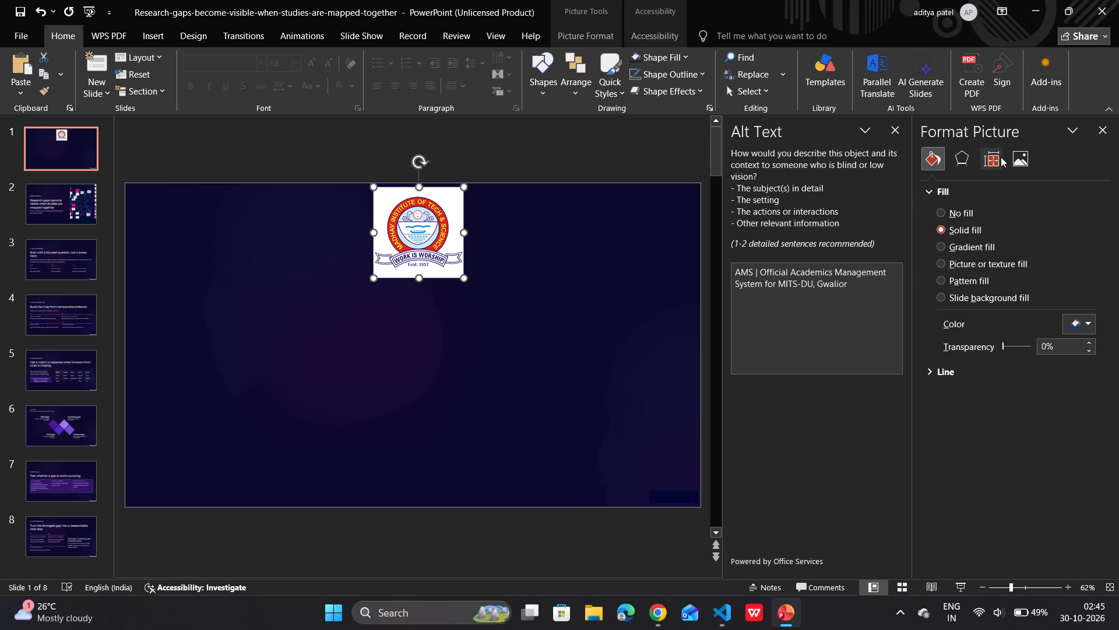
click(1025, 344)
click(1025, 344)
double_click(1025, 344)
Try a picture or texture fill on the college logo, and switch it to a gradient fill.
click(946, 262)
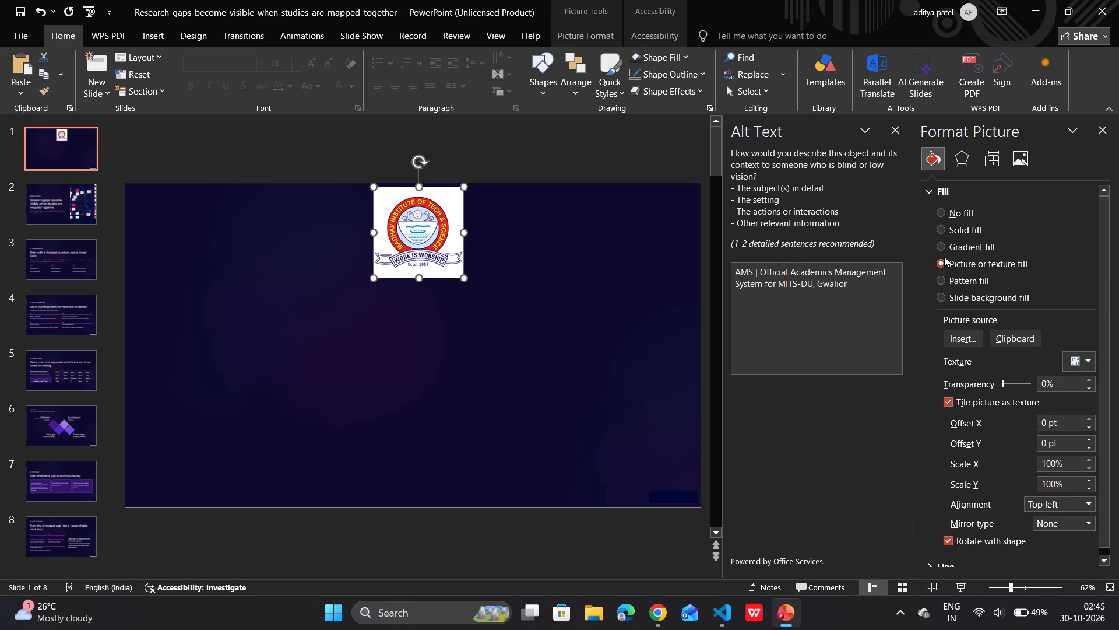
click(941, 252)
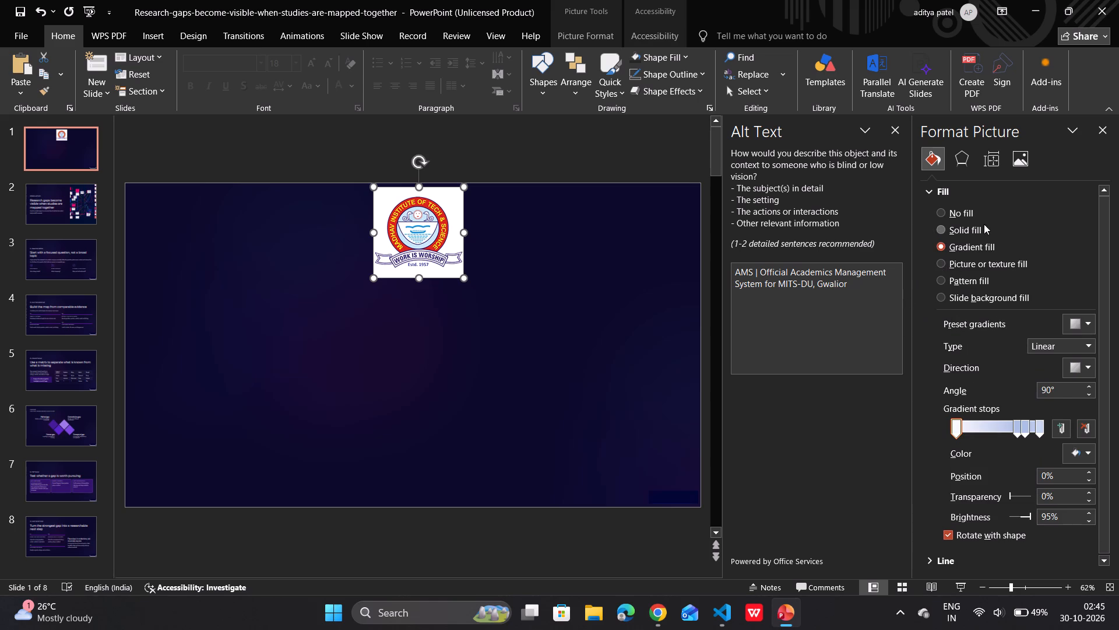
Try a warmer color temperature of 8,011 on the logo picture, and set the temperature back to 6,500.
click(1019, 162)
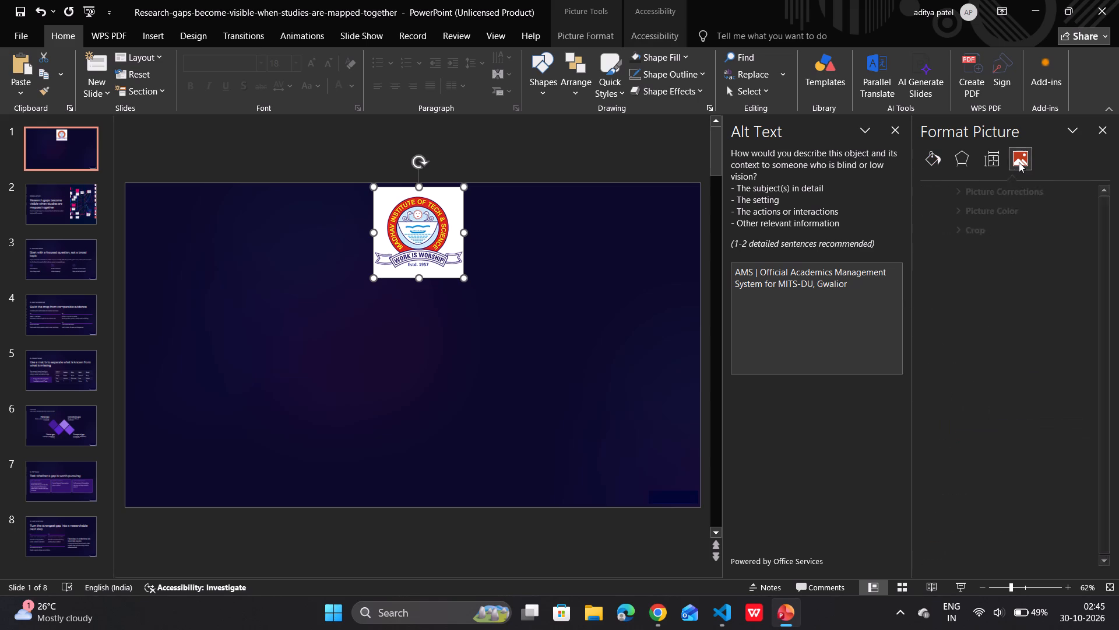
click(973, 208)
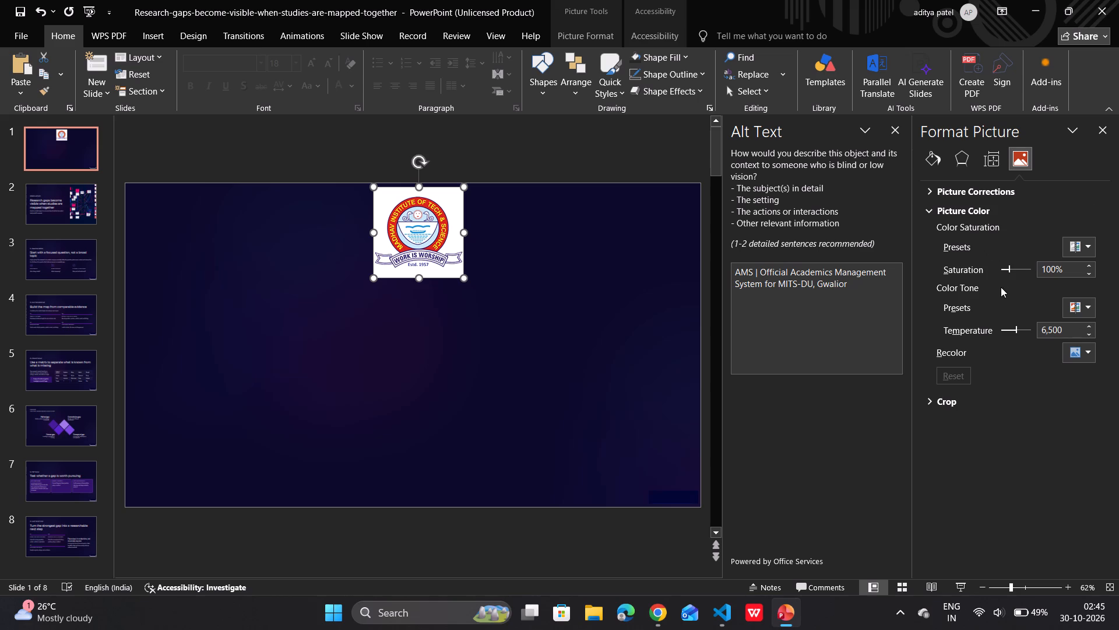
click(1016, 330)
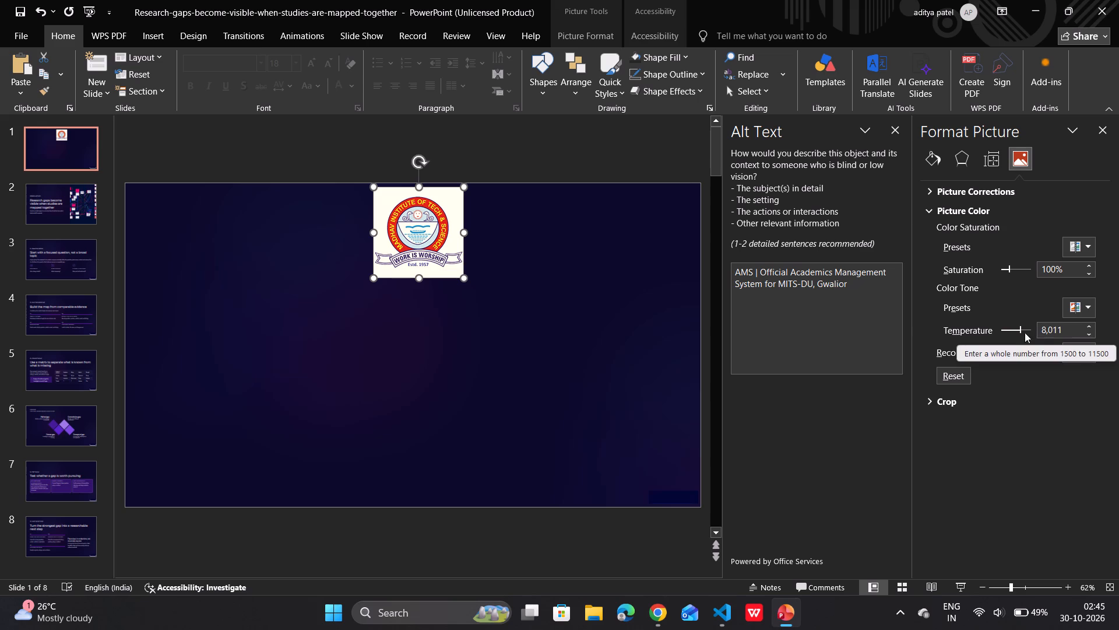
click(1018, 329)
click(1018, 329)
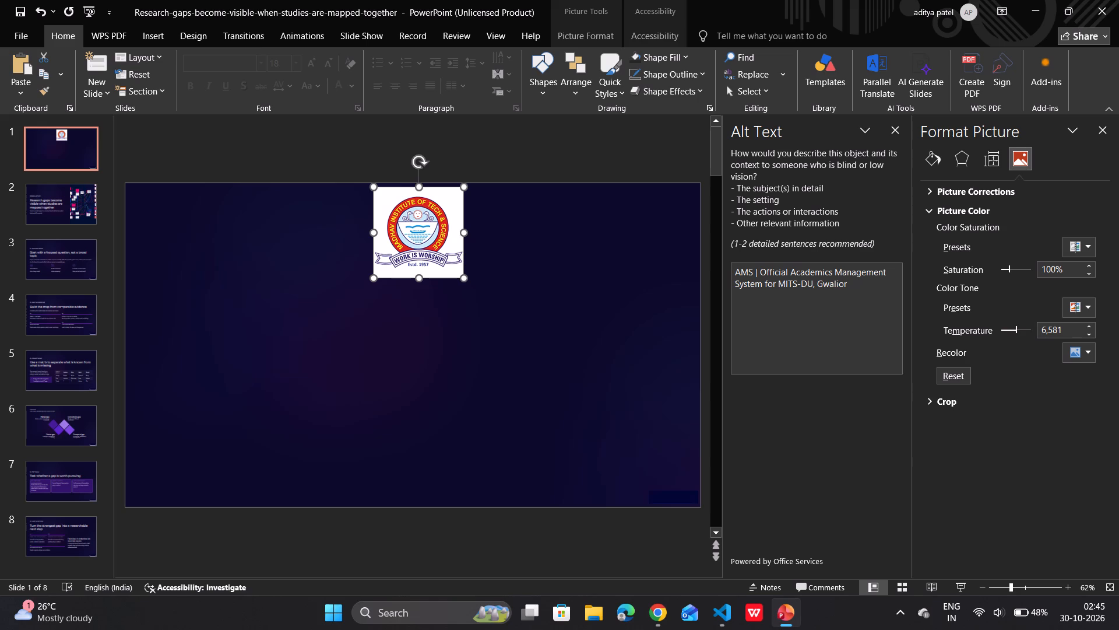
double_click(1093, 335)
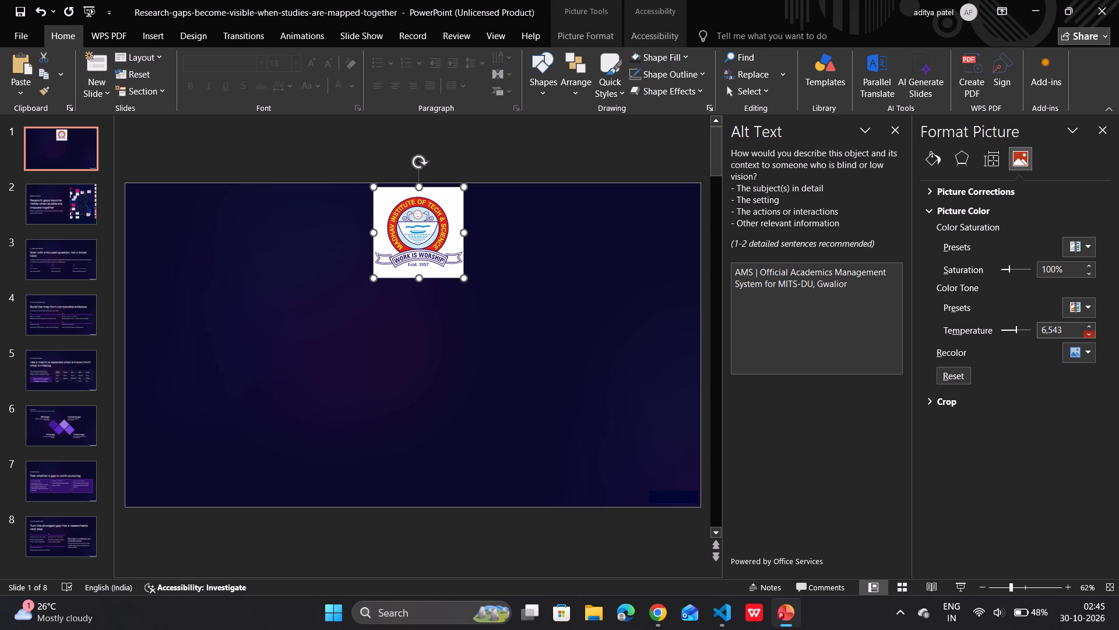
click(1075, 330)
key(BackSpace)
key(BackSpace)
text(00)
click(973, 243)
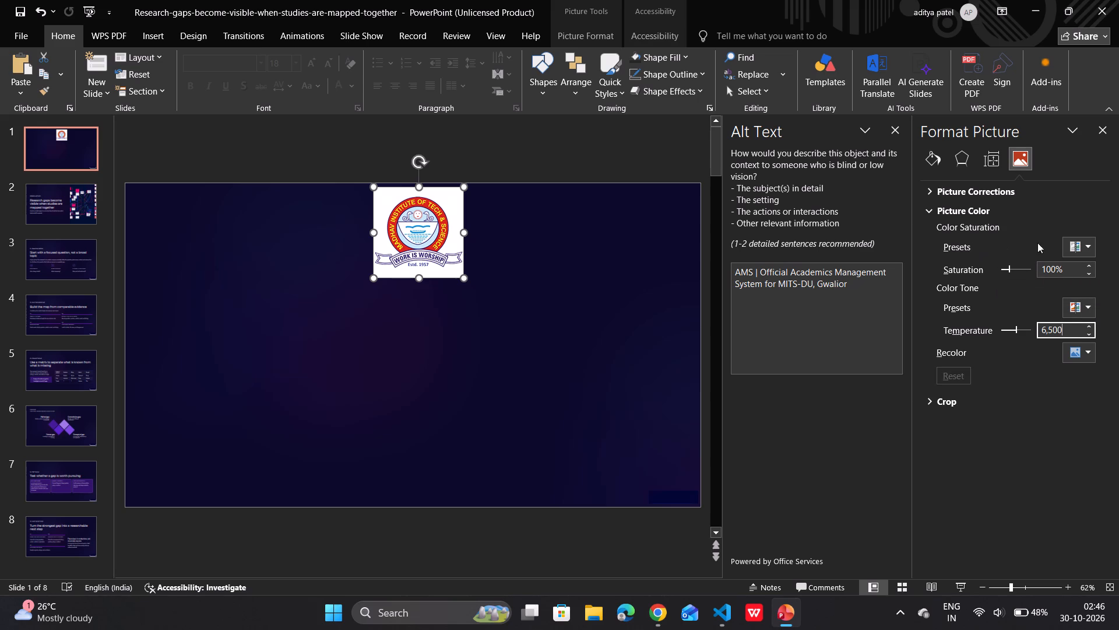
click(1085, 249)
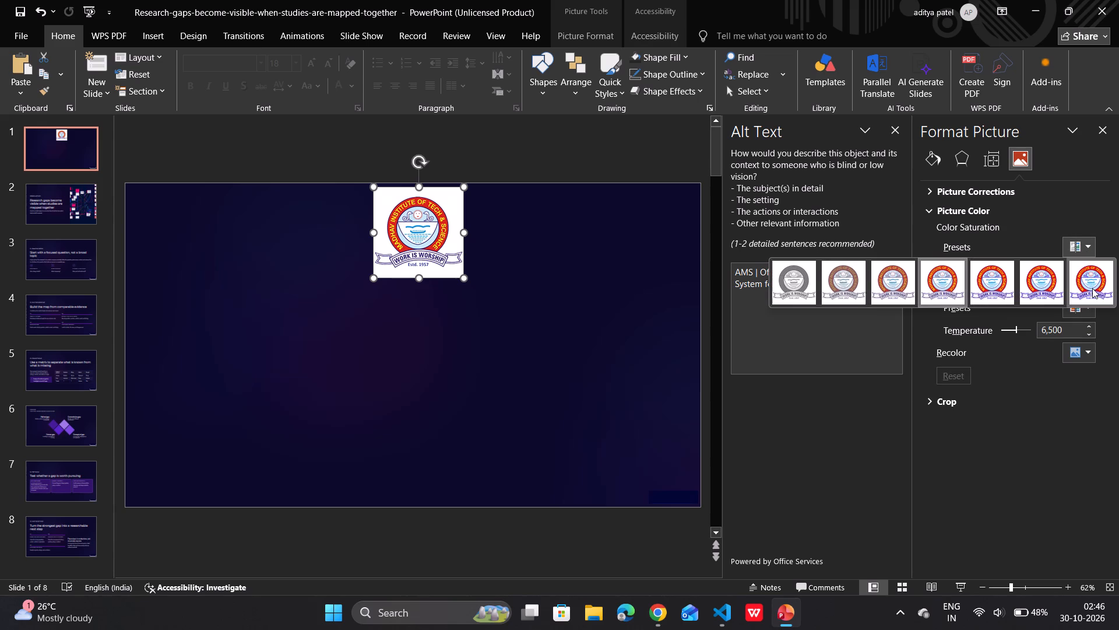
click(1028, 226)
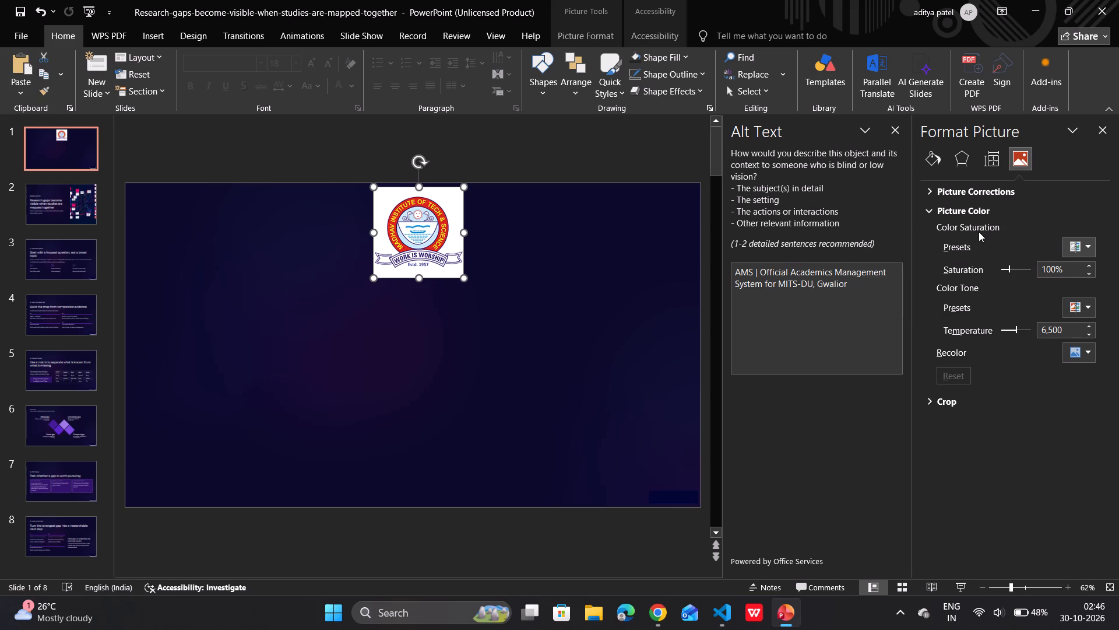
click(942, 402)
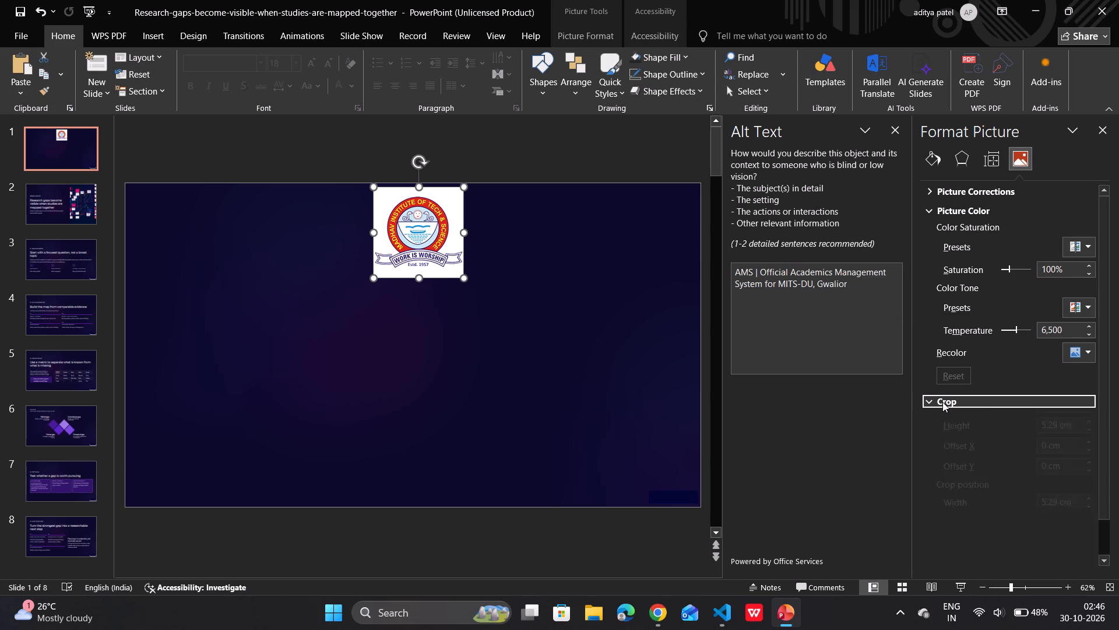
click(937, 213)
Darken the college logo, trying -25% brightness and applying the correction preset with -40% brightness and 40% contrast.
click(974, 193)
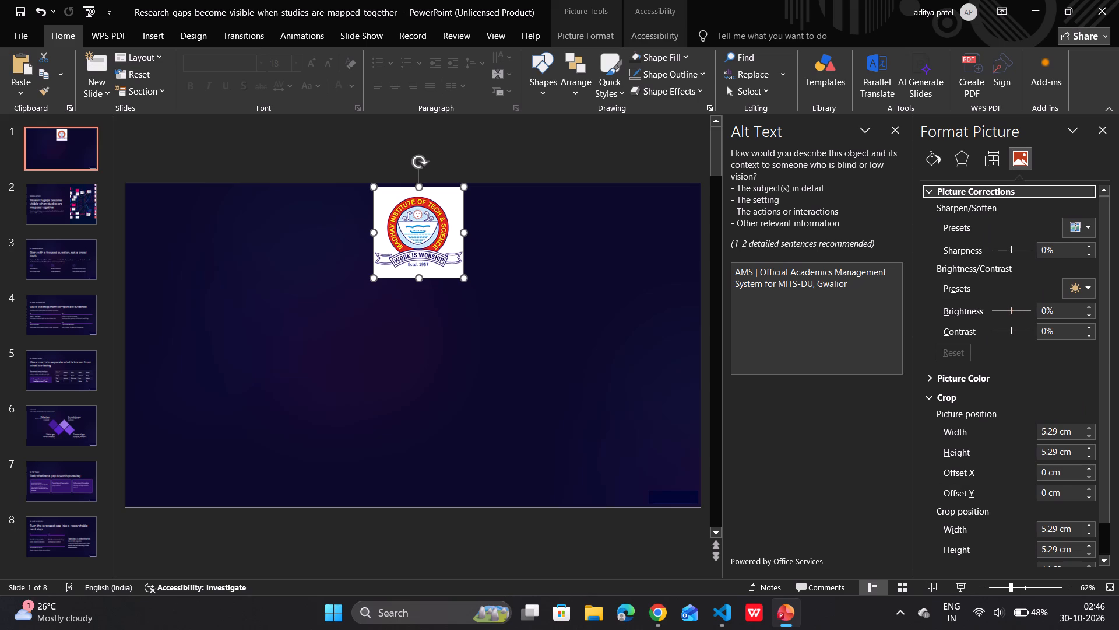
click(1089, 316)
double_click(1089, 316)
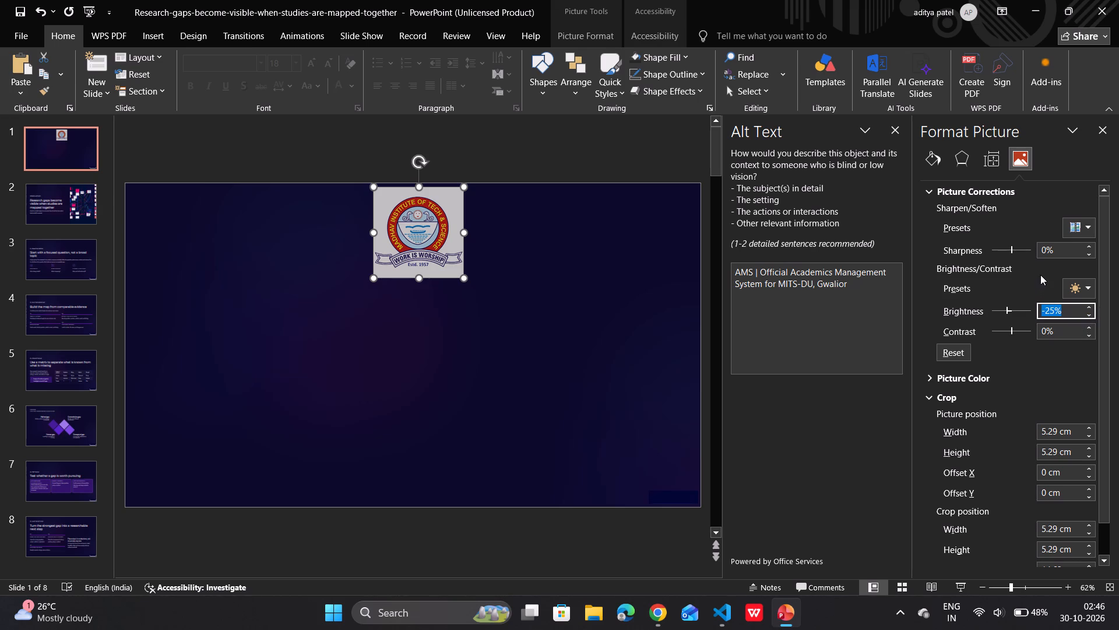
click(1081, 285)
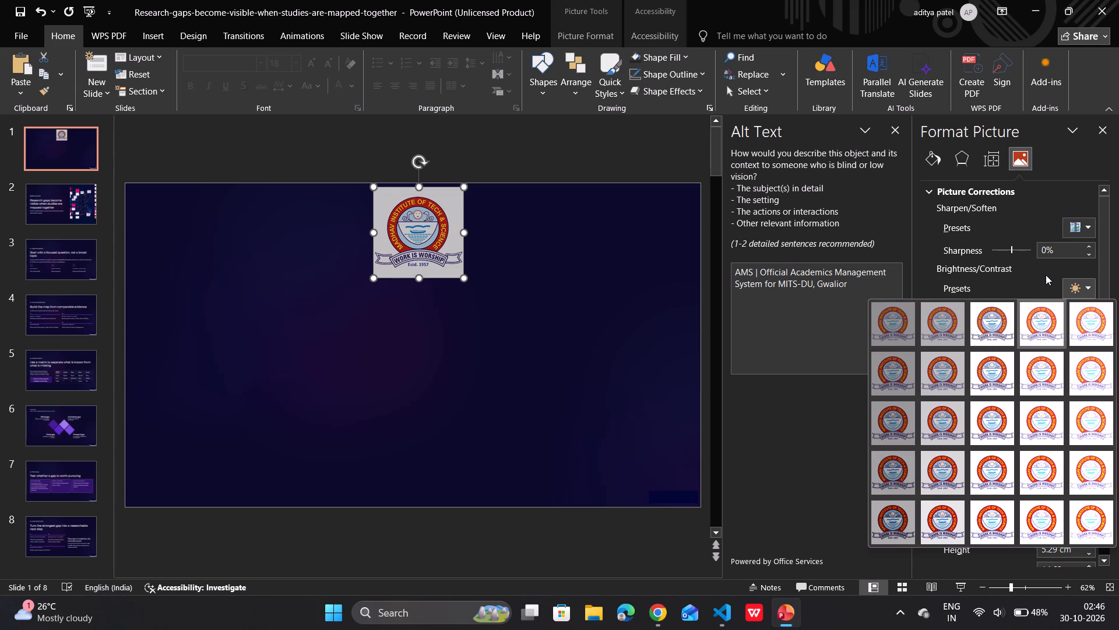
click(896, 508)
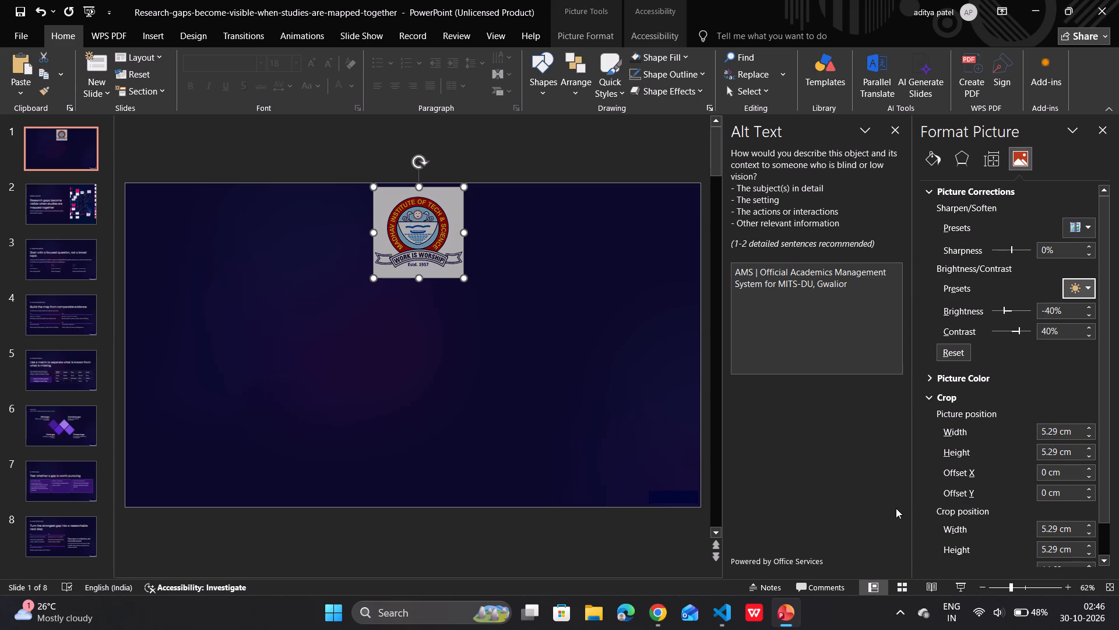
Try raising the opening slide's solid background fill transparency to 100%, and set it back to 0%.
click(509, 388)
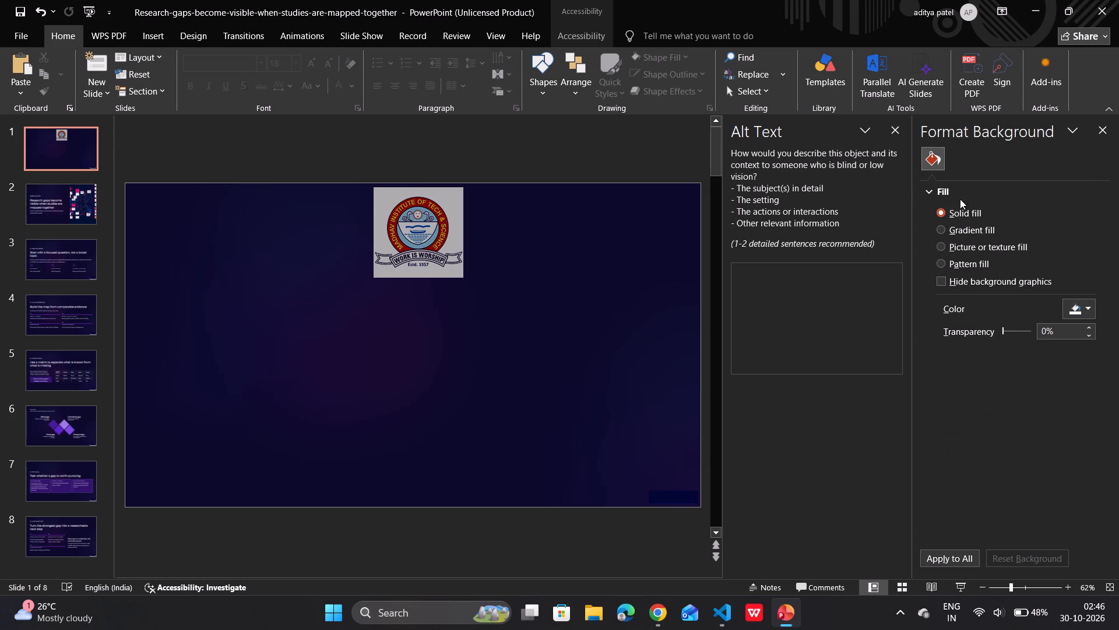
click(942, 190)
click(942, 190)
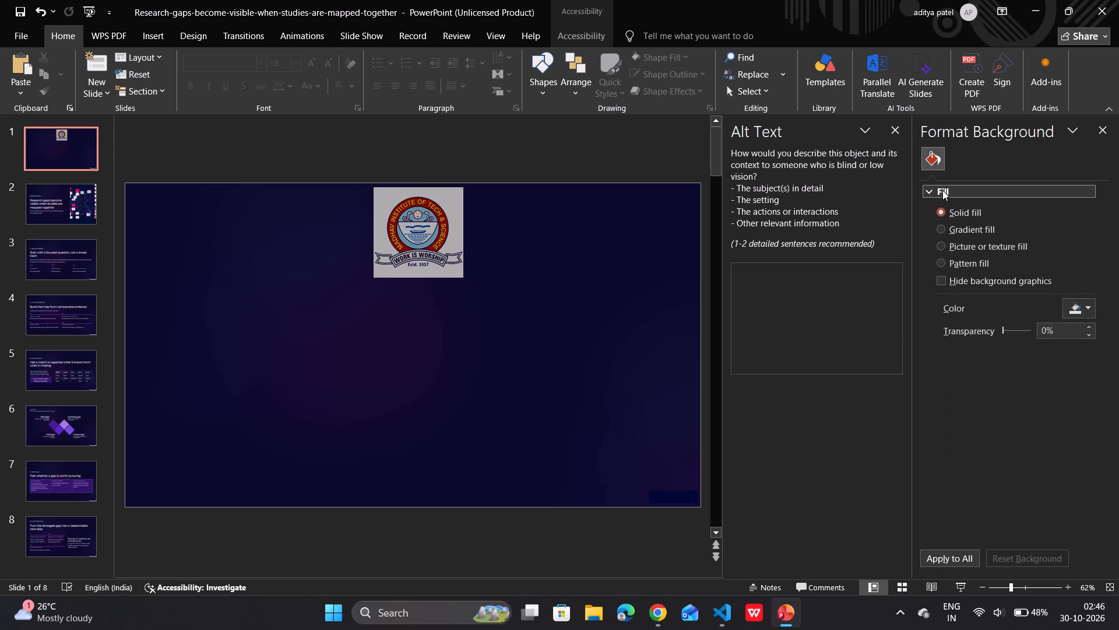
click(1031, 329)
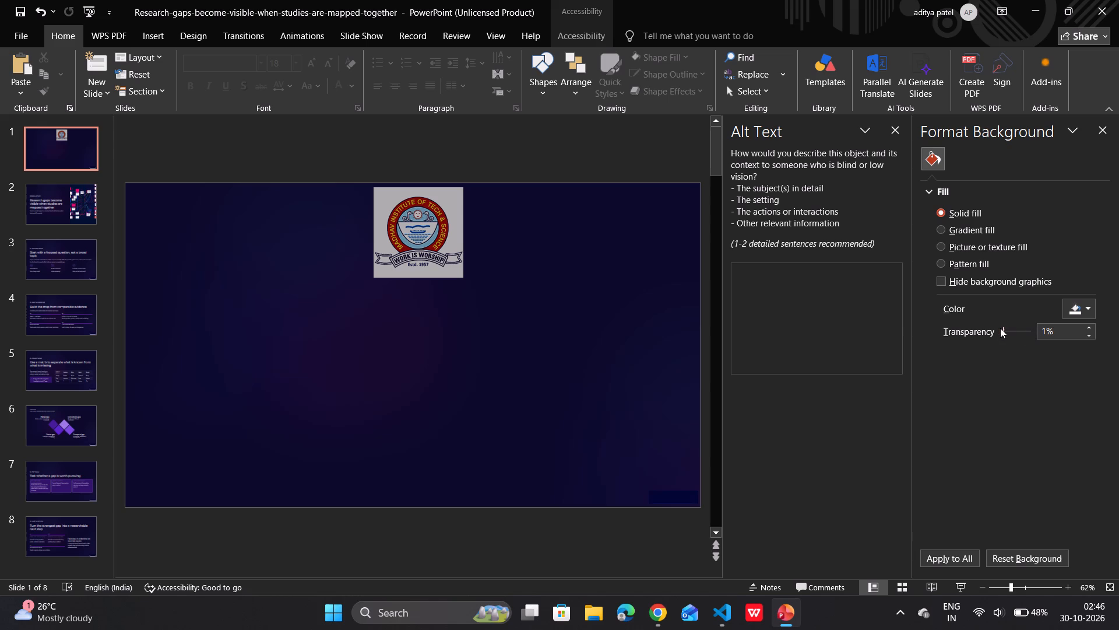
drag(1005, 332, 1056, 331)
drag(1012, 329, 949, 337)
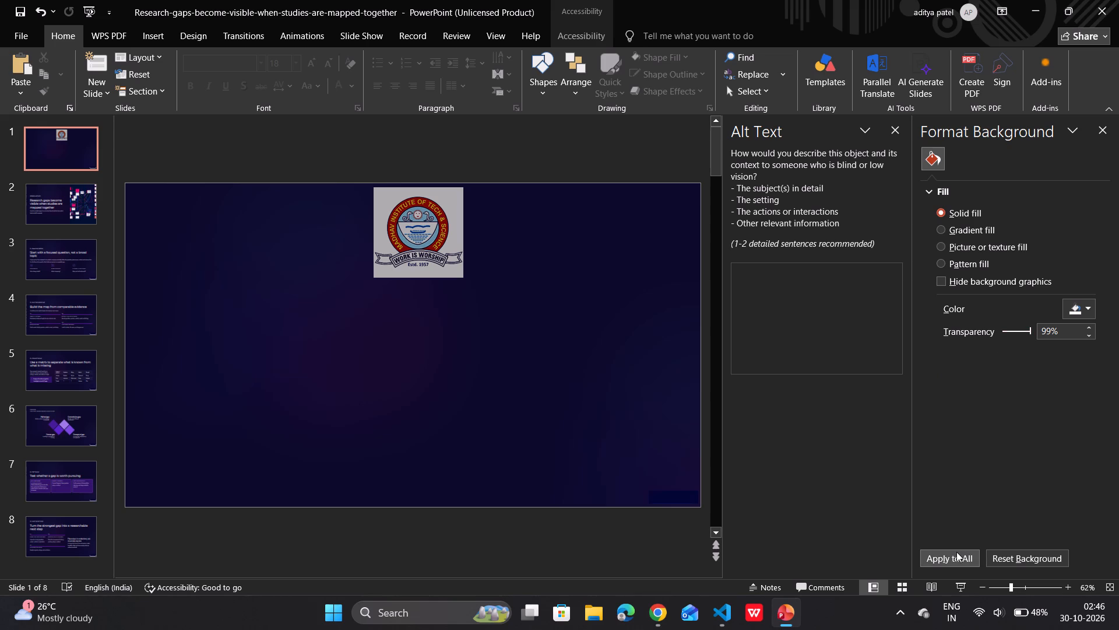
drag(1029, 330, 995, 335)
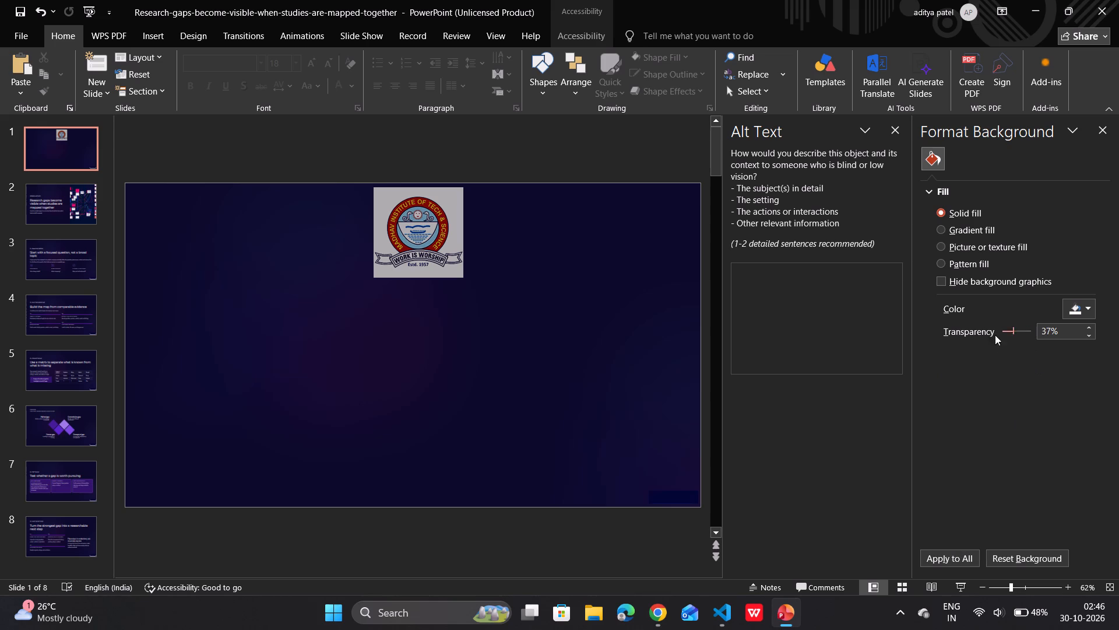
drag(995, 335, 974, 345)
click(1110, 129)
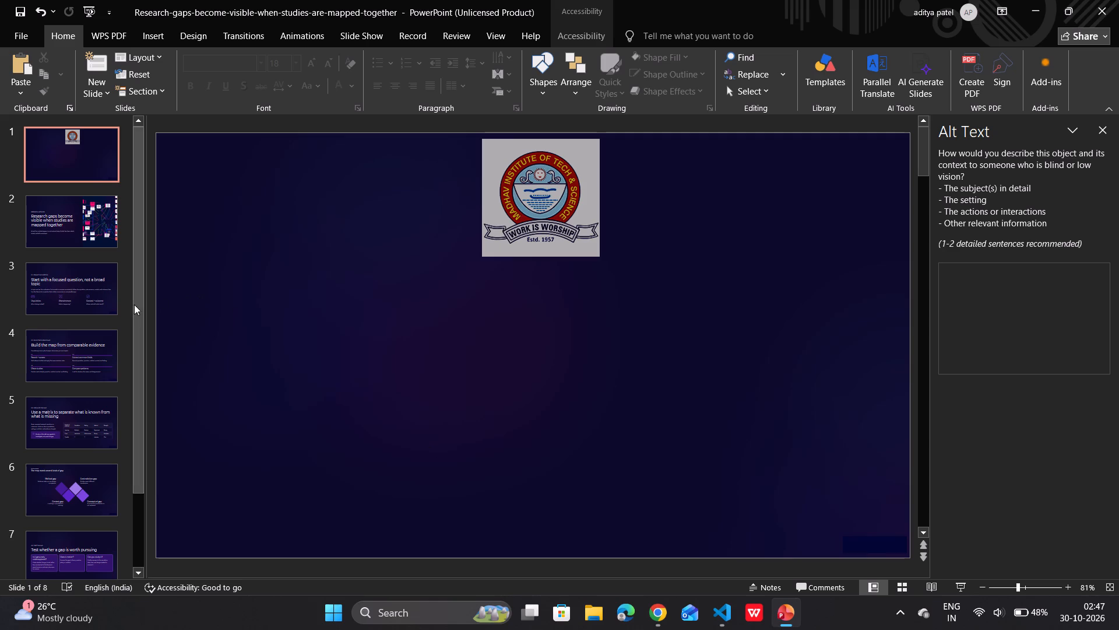
Copy the word "Start" from slide 3's title onto the opening slide and place its text box just below the logo.
click(66, 303)
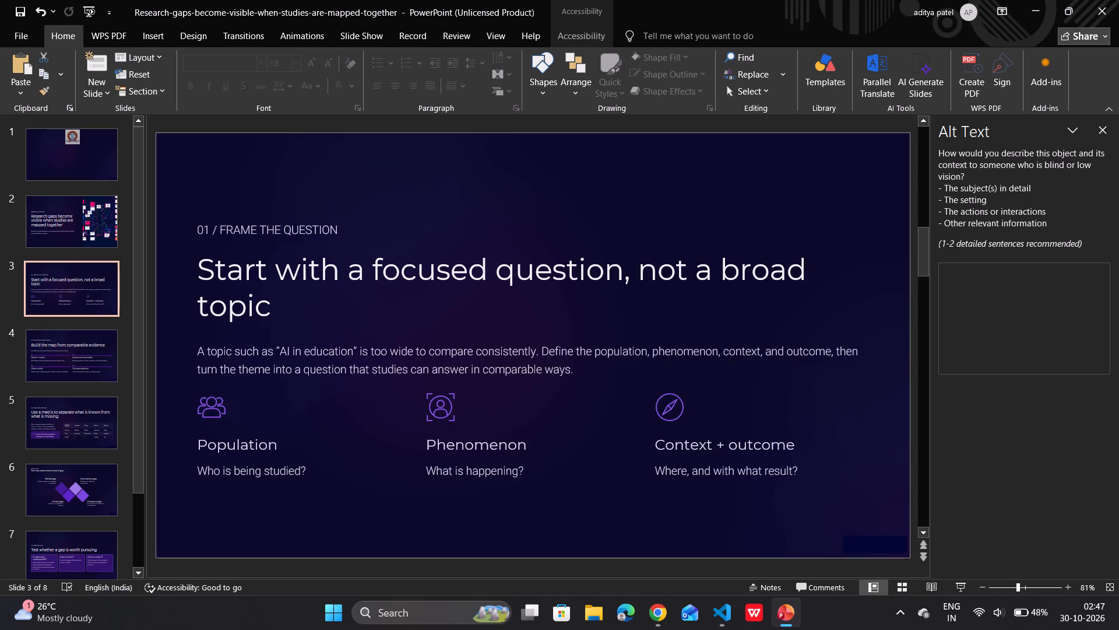
drag(199, 268, 266, 273)
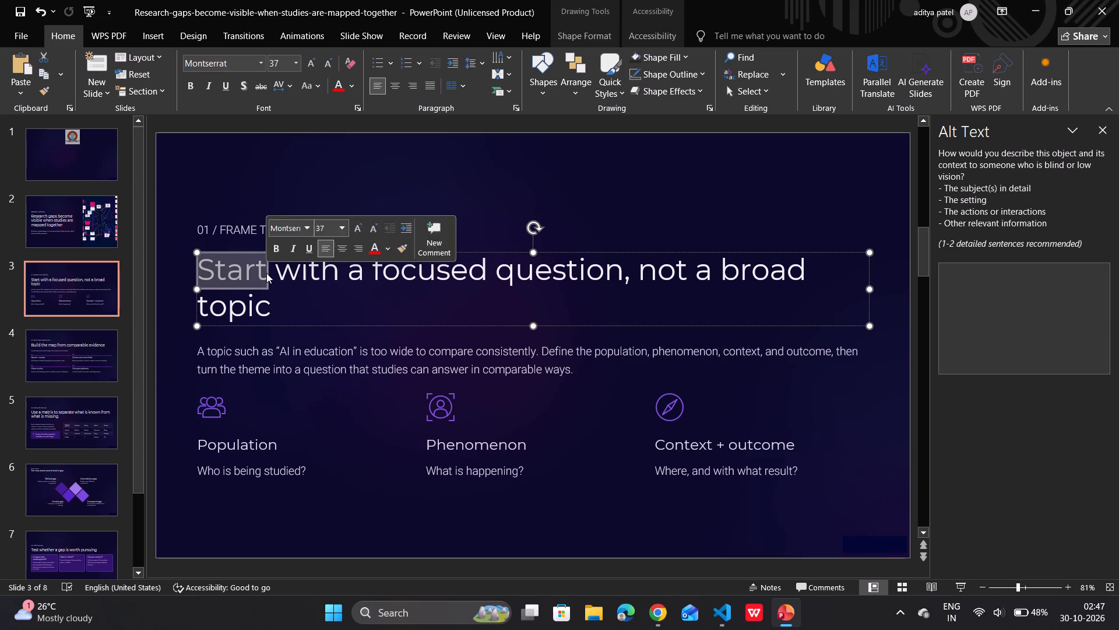
key(ctrl+c)
click(90, 171)
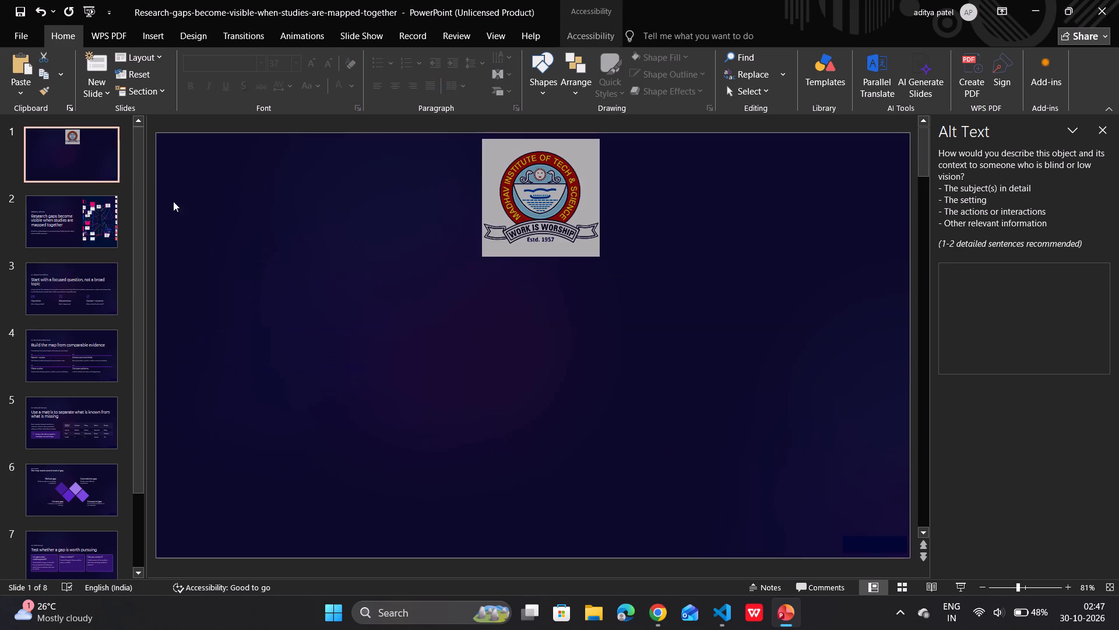
click(314, 311)
key(ctrl+v)
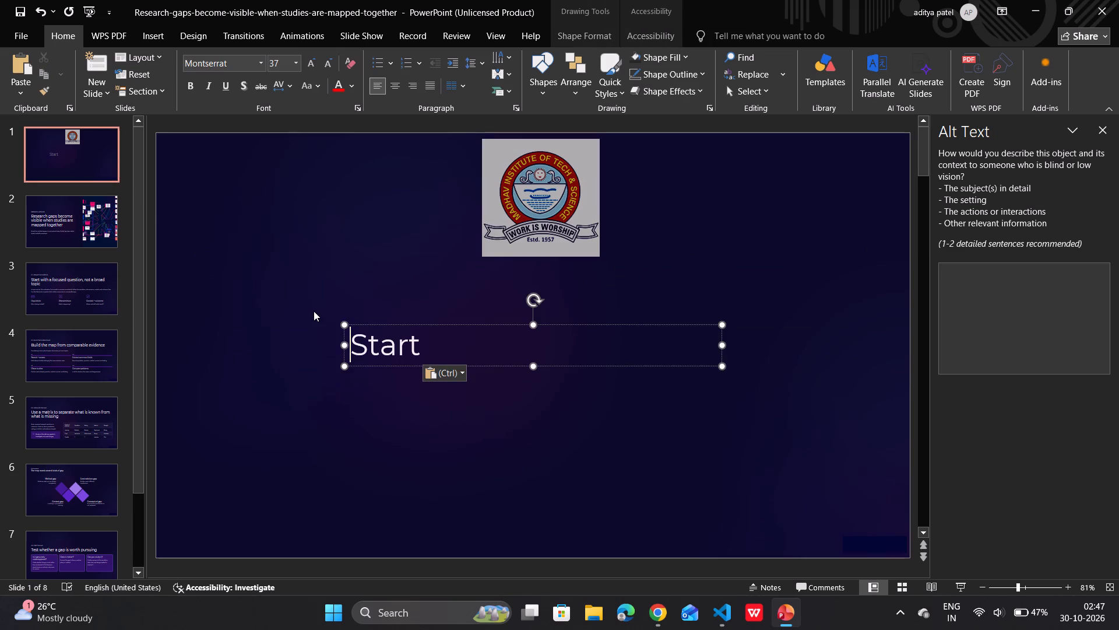
drag(459, 335, 428, 318)
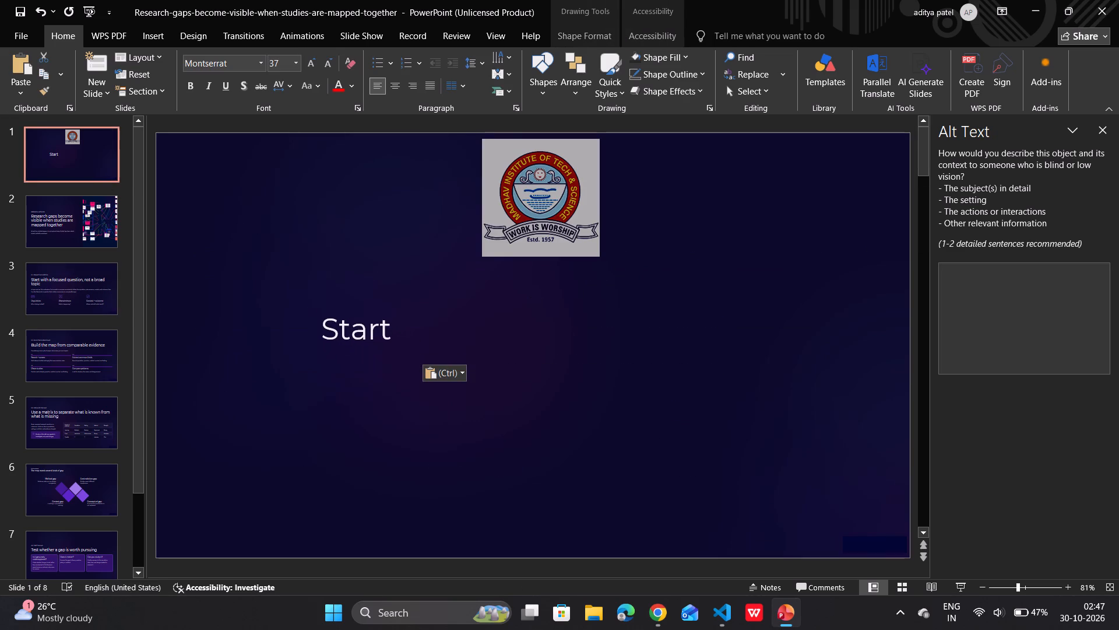
drag(428, 318, 442, 295)
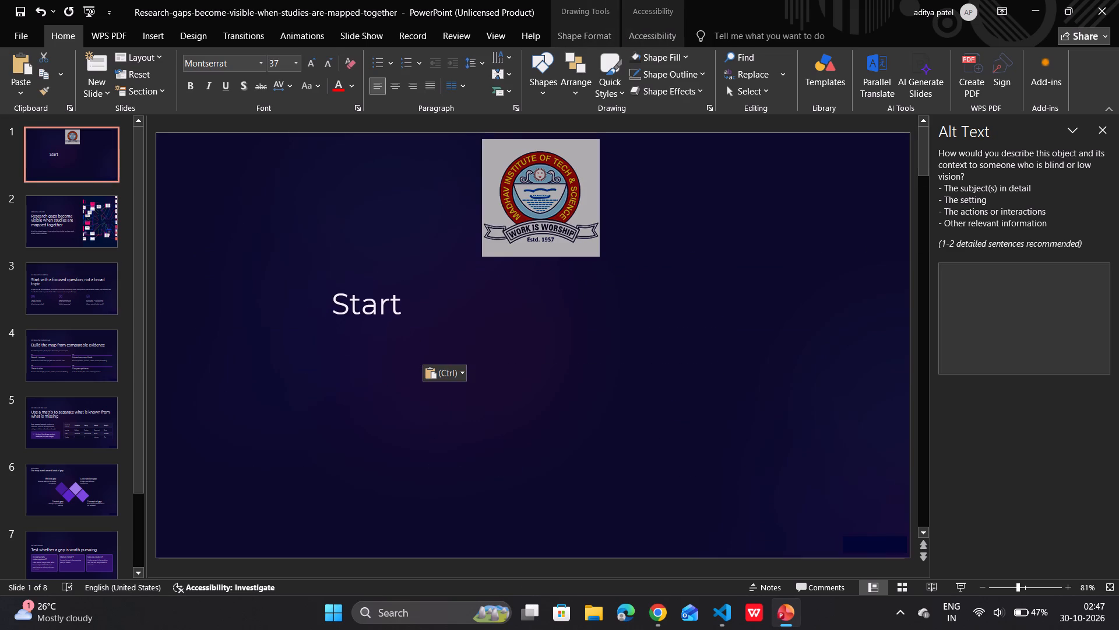
drag(442, 295, 419, 282)
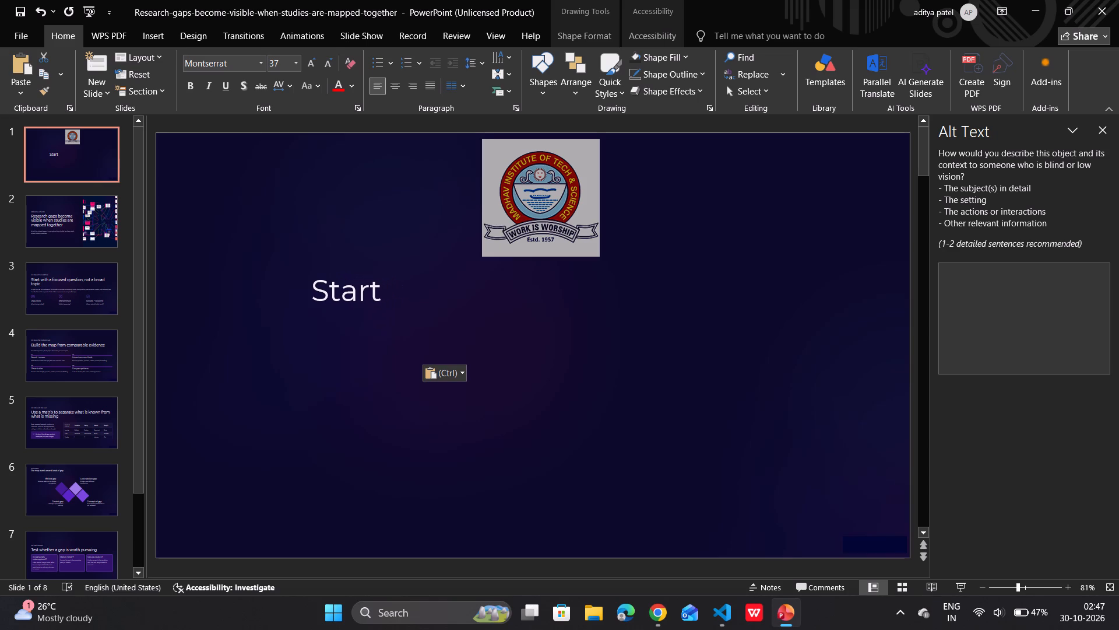
drag(419, 282, 418, 282)
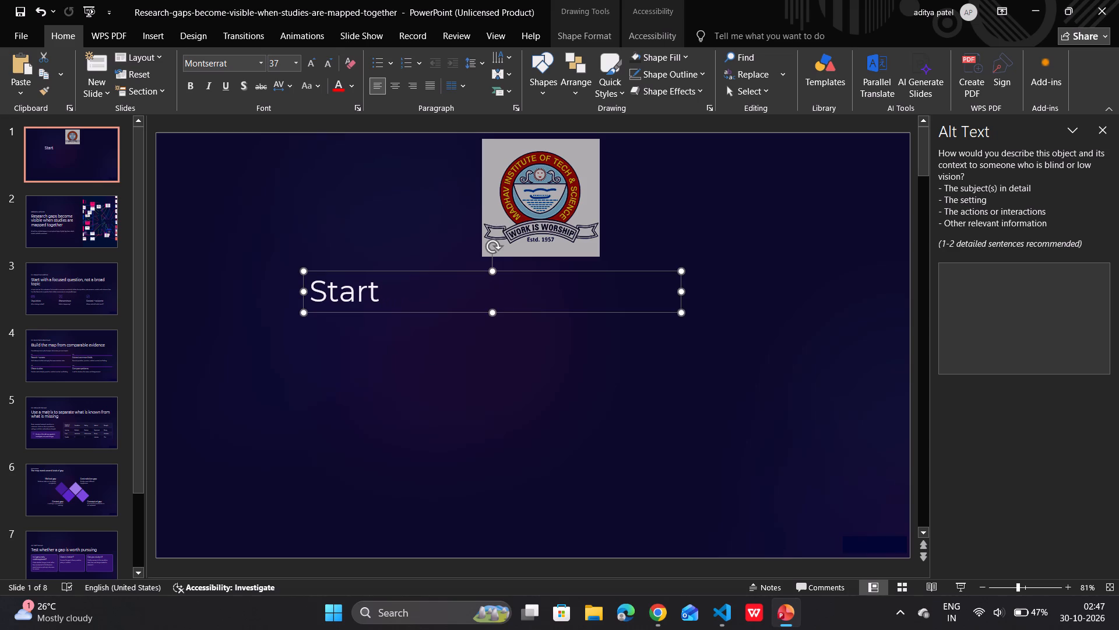
Add "madhav Institute of Technology & Science" after "Start" in the pasted text box.
click(418, 282)
click(393, 289)
click(372, 289)
key(Right)
key(space)
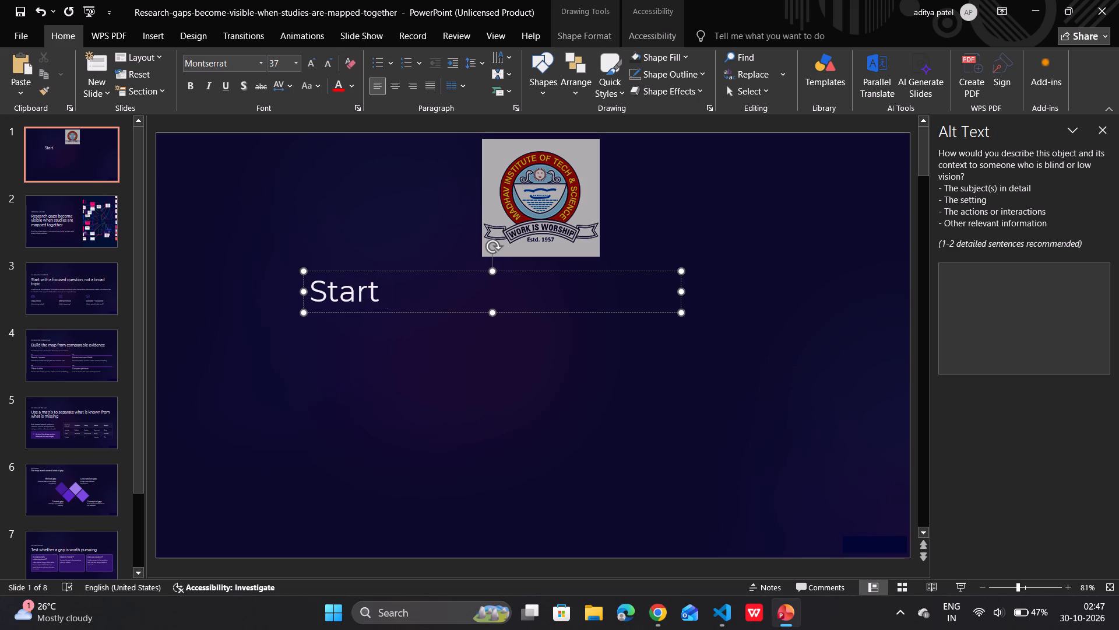
text(madhav)
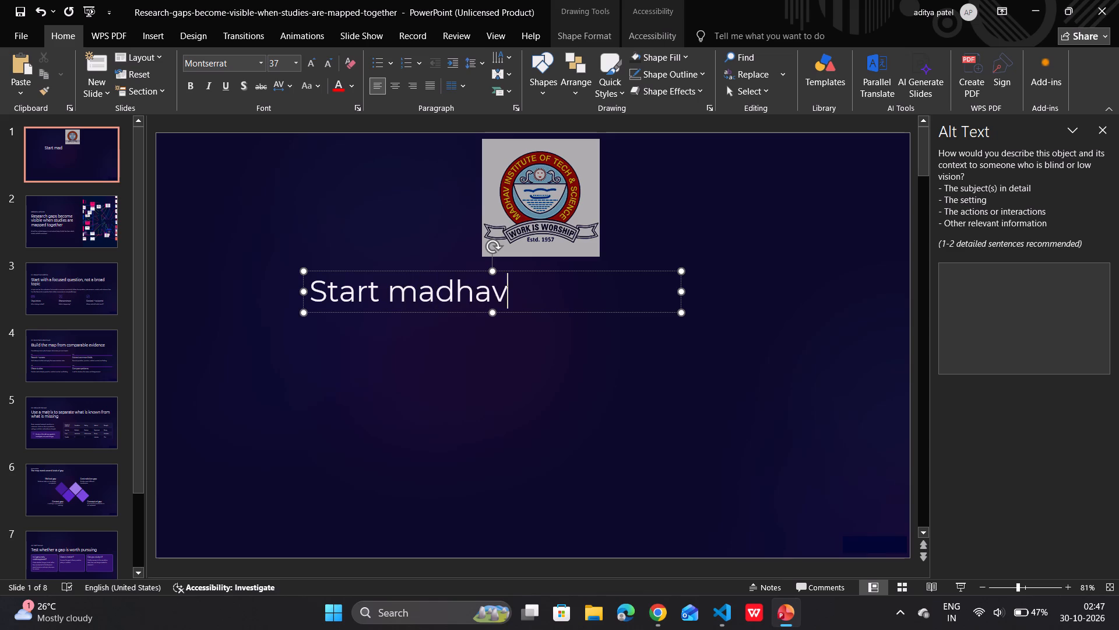
key(space)
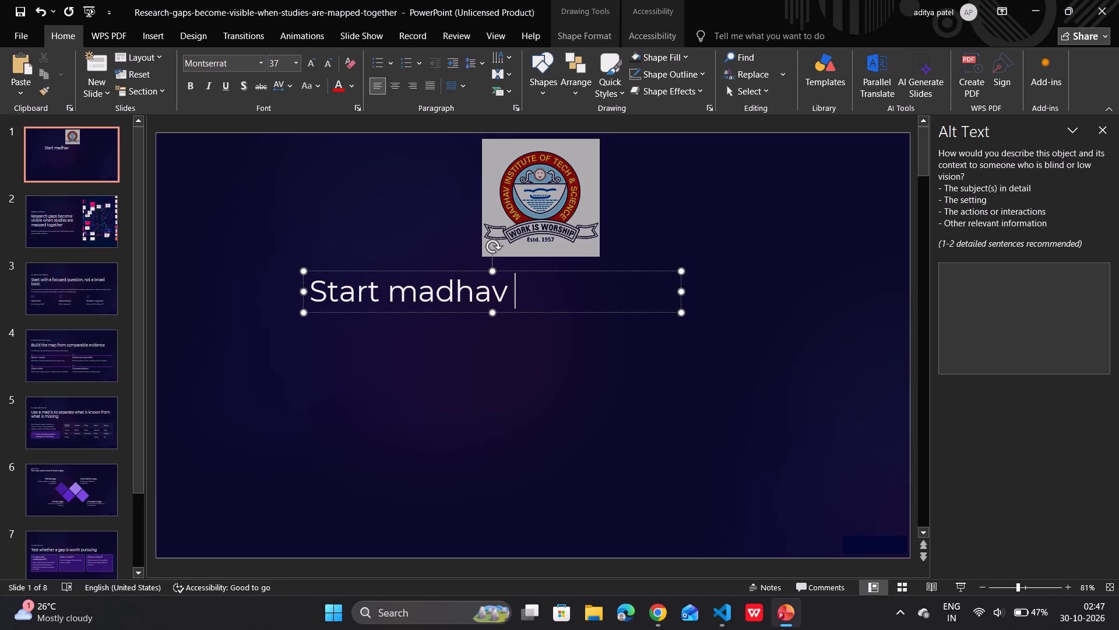
text(Institute)
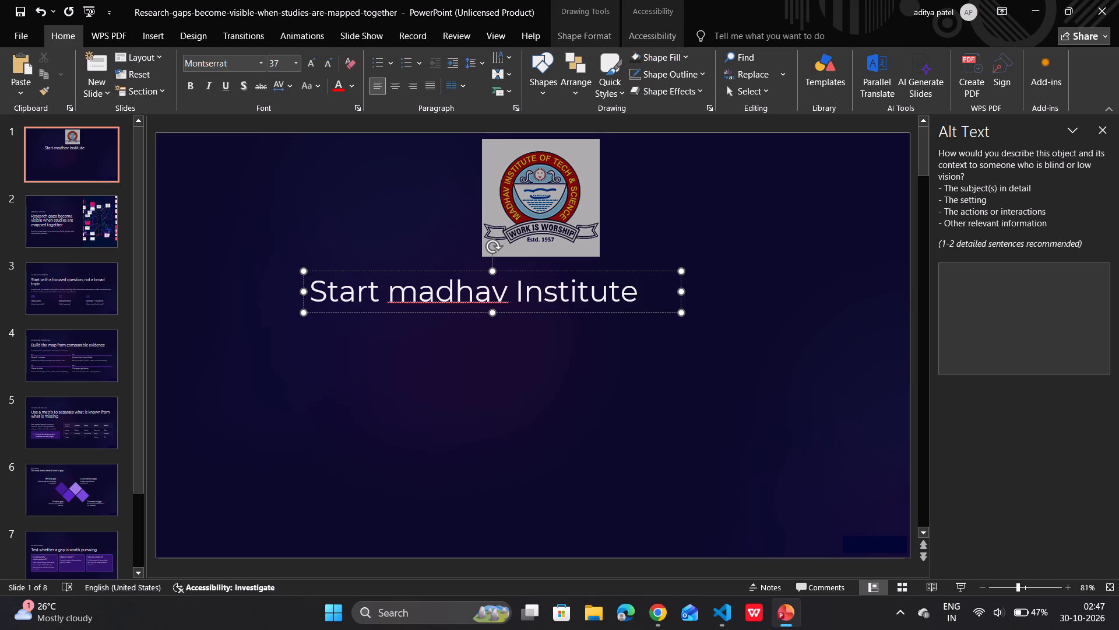
key(space)
text(of)
key(space)
text(Technology)
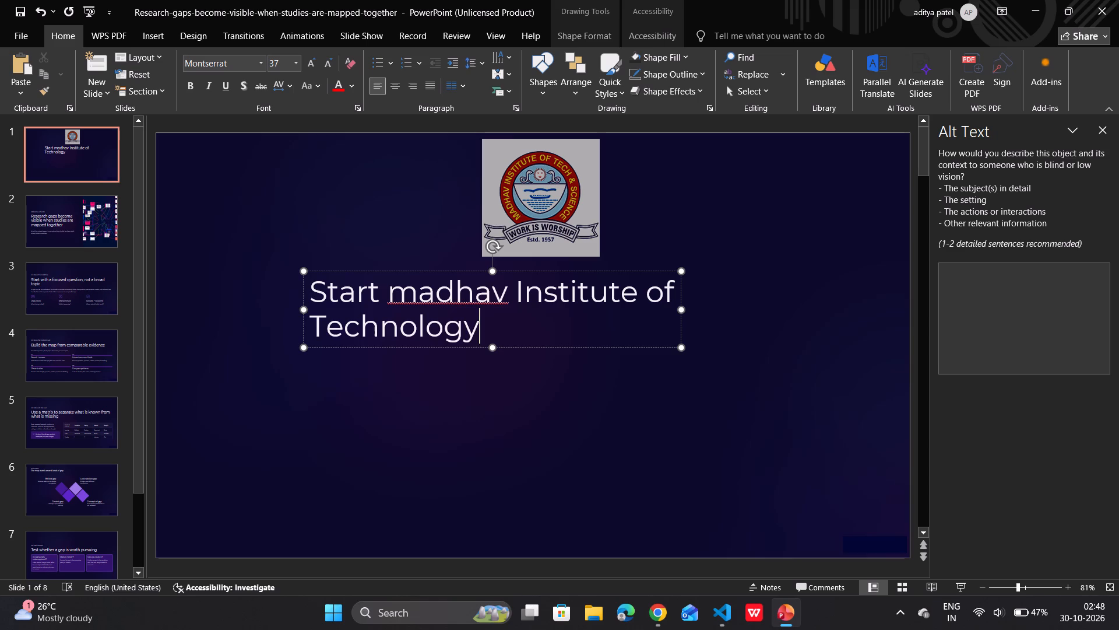
key(space)
text(&)
key(space)
text(Science)
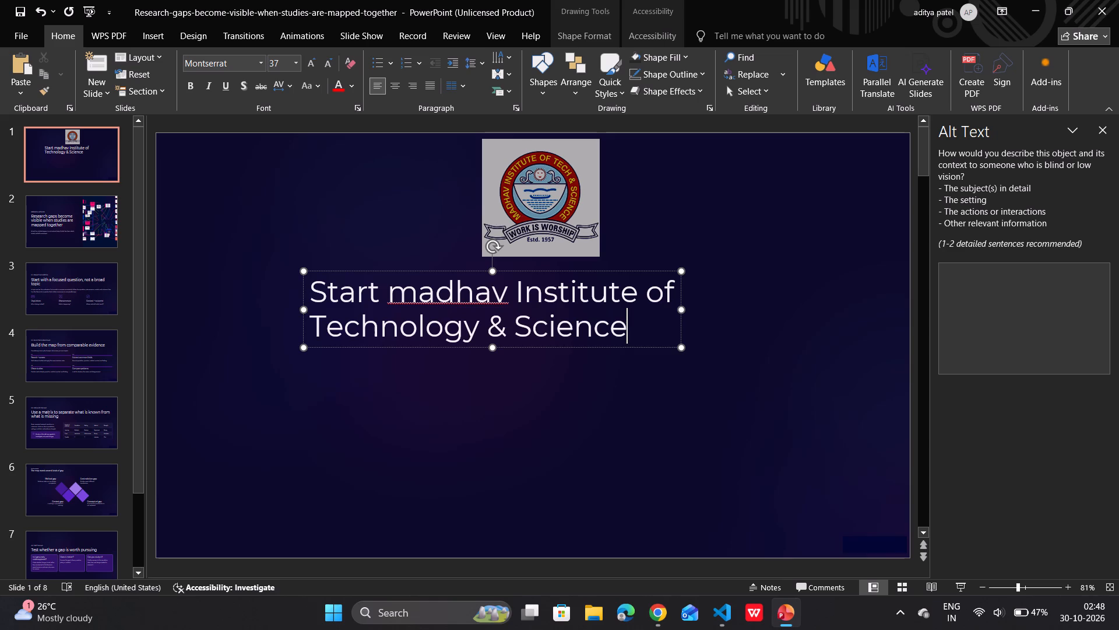
Capitalize "Madhav" and delete the leading word "Start" so the heading reads "Madhav Institute of Technology & Science".
click(414, 285)
key(BackSpace)
key(shift+m)
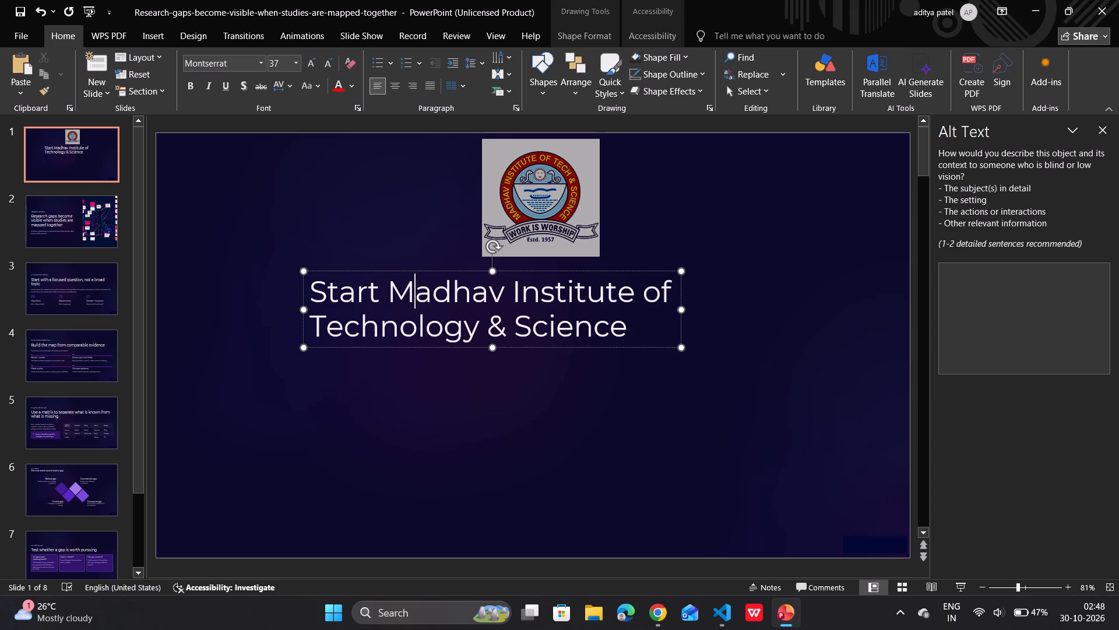
key(Left)
key(BackSpace)
key(BackSpace)
key(BackSpace)
key(BackSpace)
key(BackSpace)
key(BackSpace)
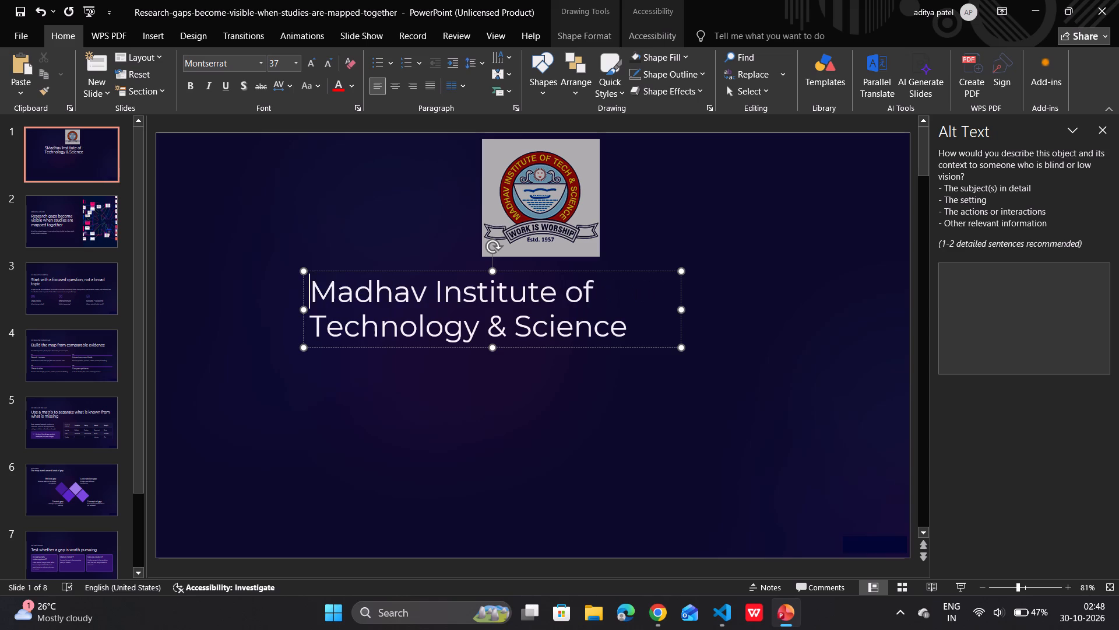
key(BackSpace)
Set the institute name's font size to 28 and widen its text box so the name fits on one line.
drag(624, 323, 568, 306)
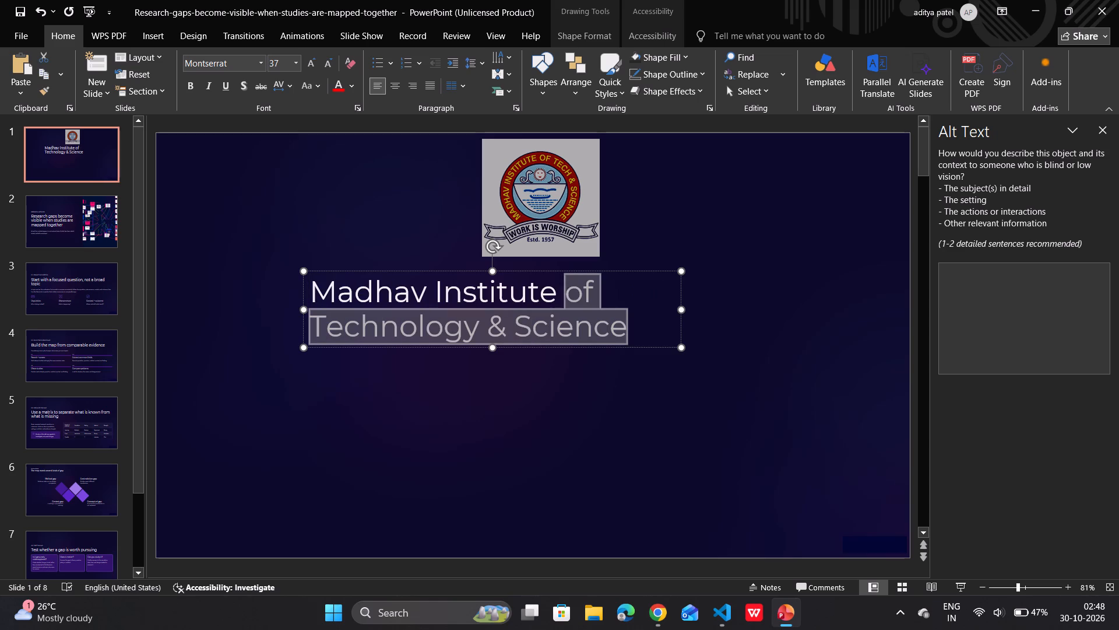
drag(568, 306, 358, 275)
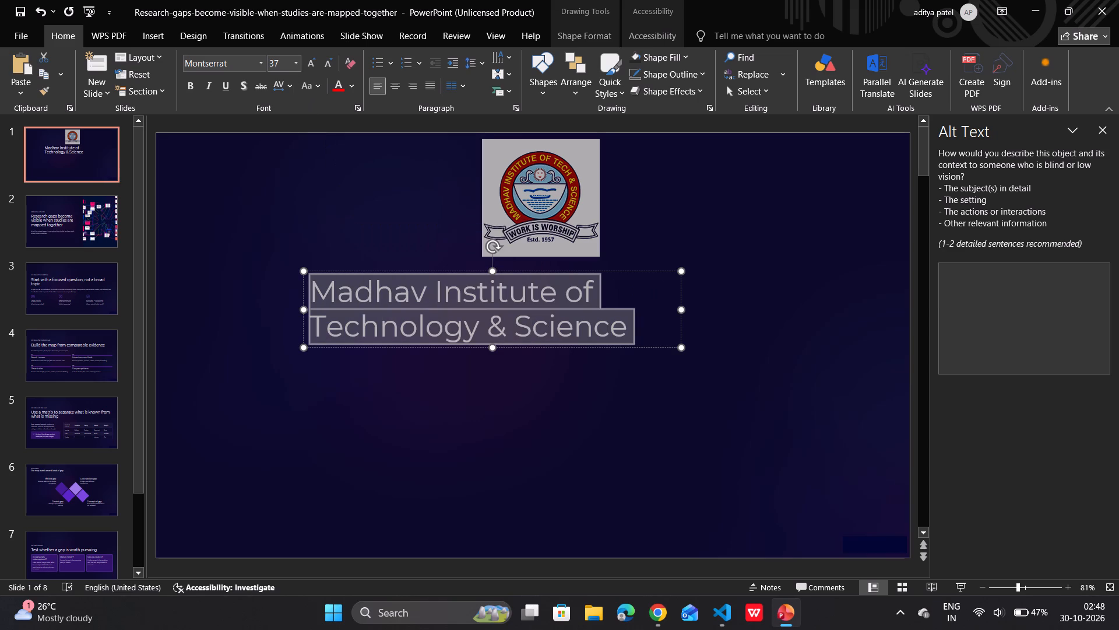
click(292, 62)
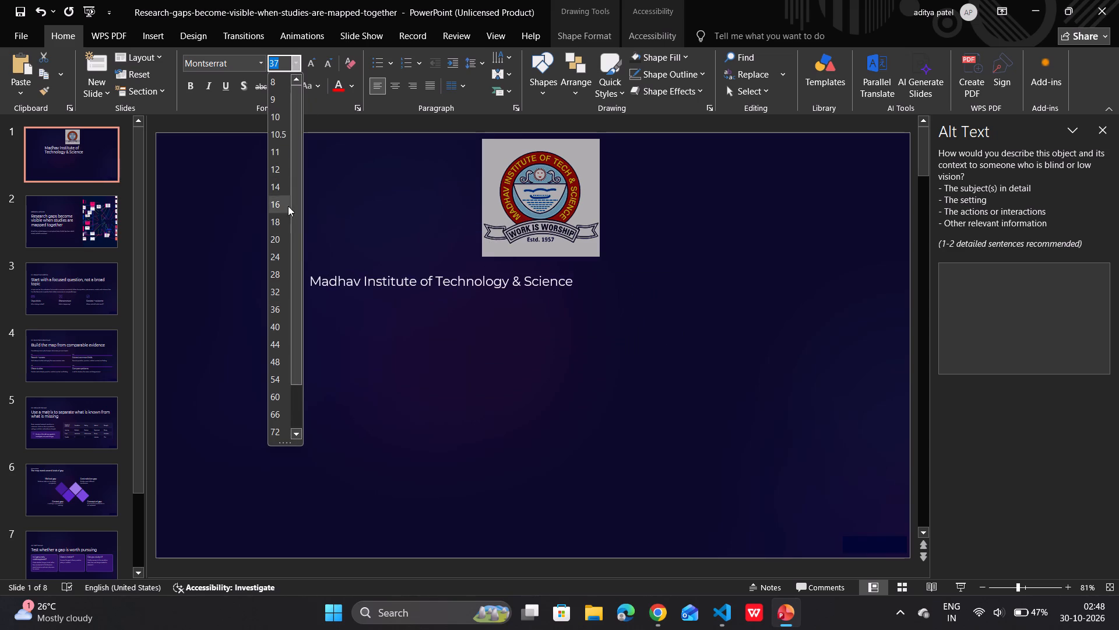
click(282, 268)
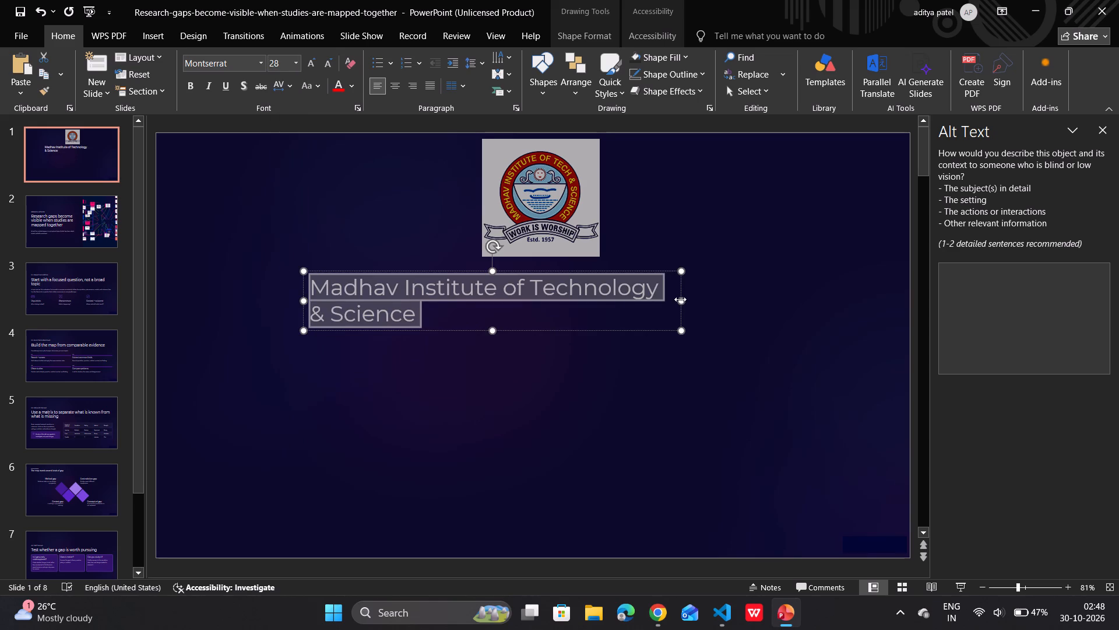
drag(680, 299, 828, 288)
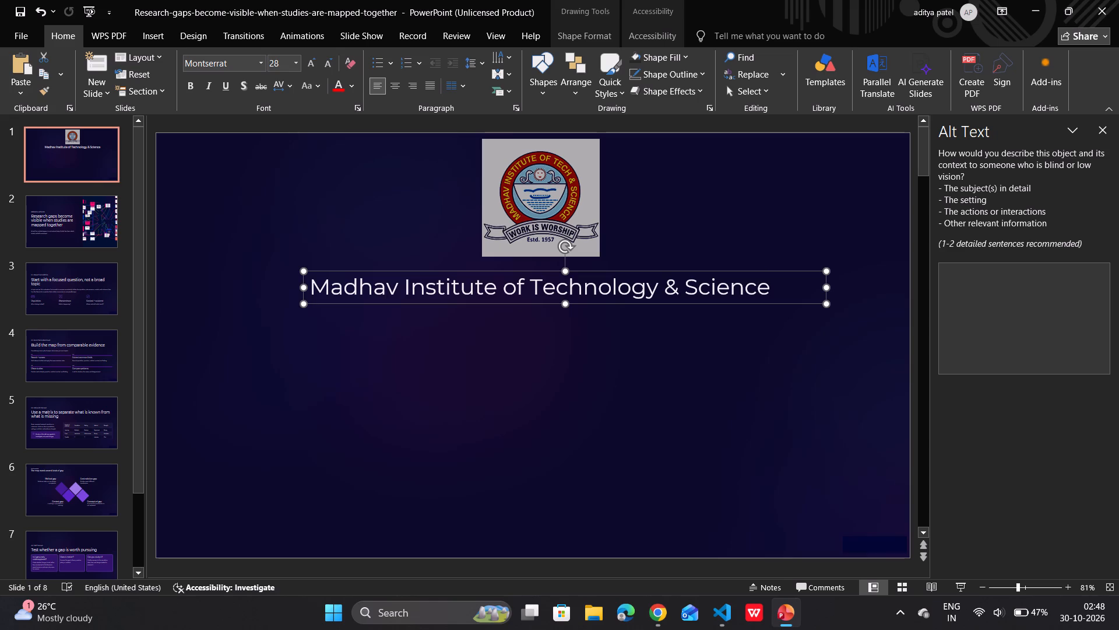
Start a new line in the heading's text box, leaving two blank lines below "Madhav Institute of Technology & Science".
click(776, 290)
click(767, 288)
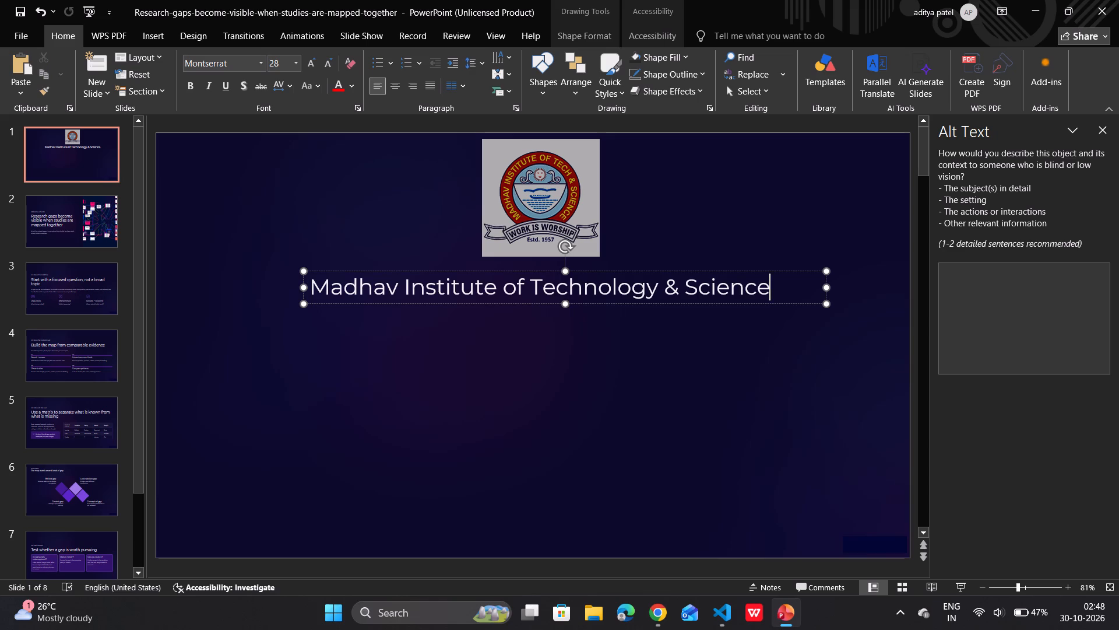
key(Return)
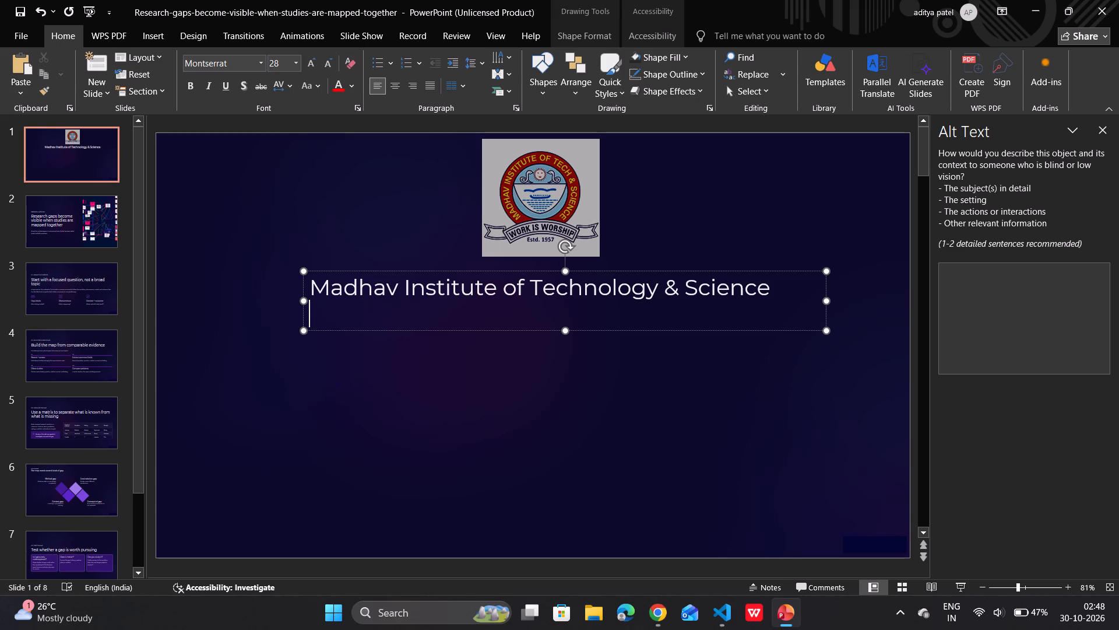
key(Return)
key(Return)
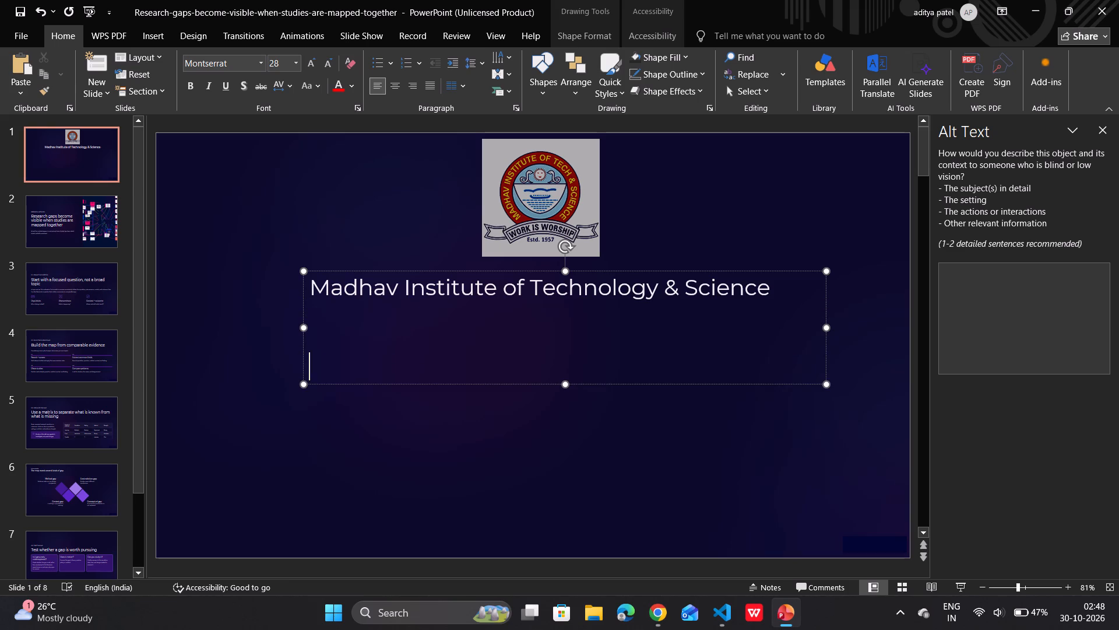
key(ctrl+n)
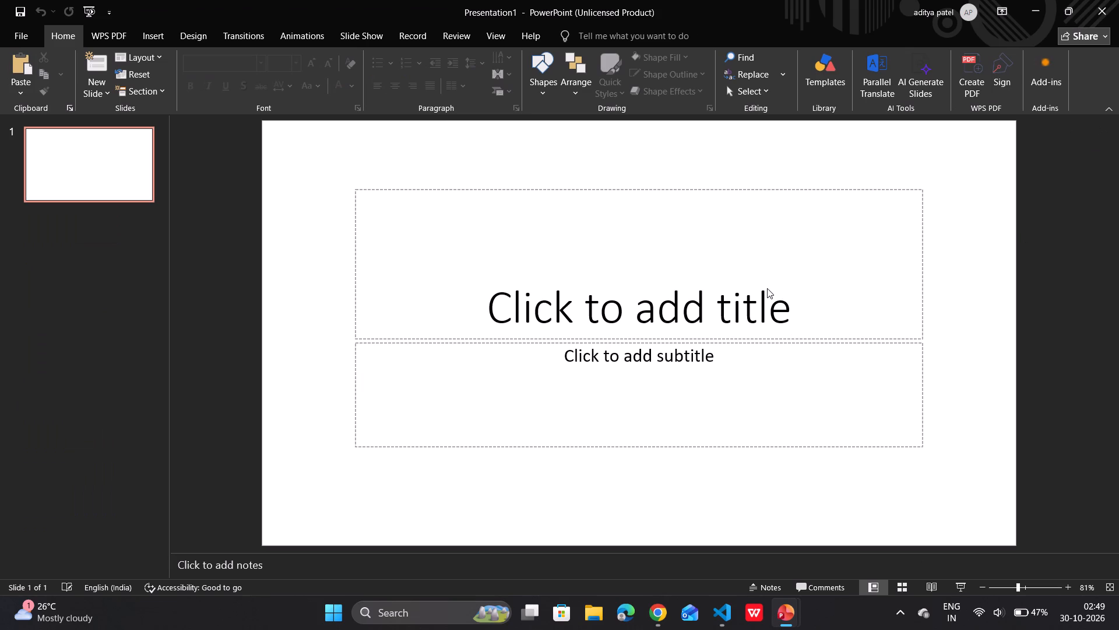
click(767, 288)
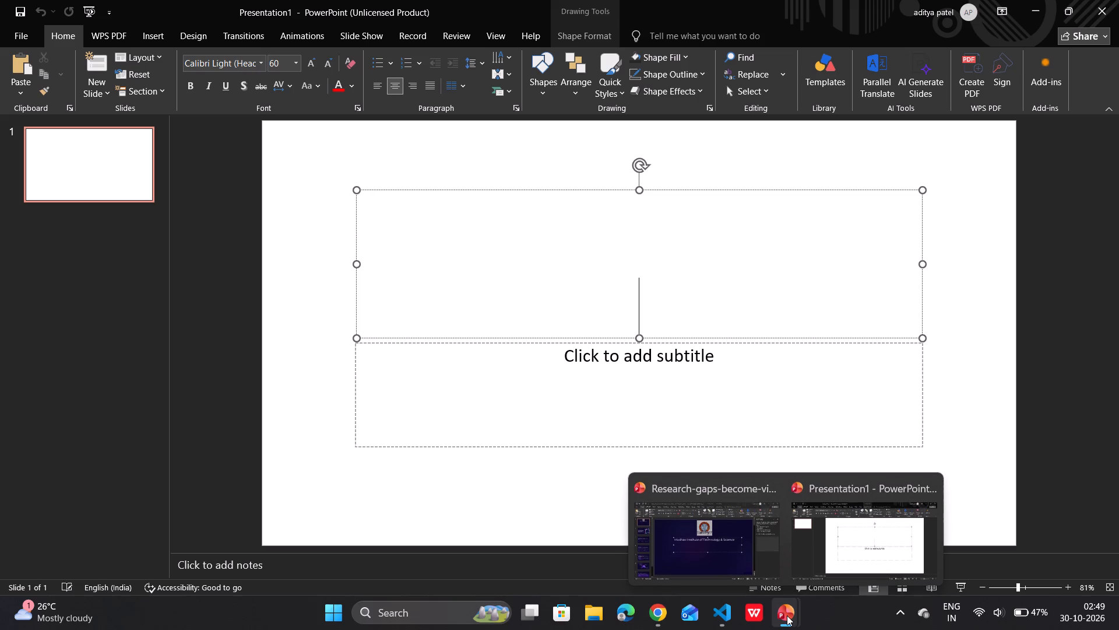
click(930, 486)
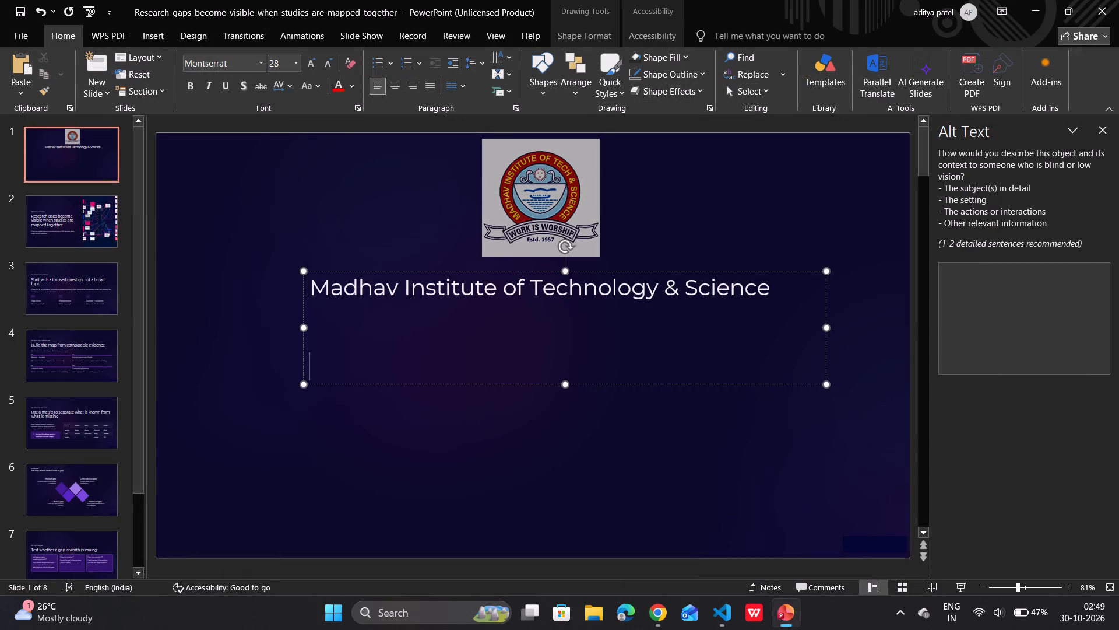
Enter "NEC" on the new line two blank lines below the institute name.
text(NE)
key(shift+c)
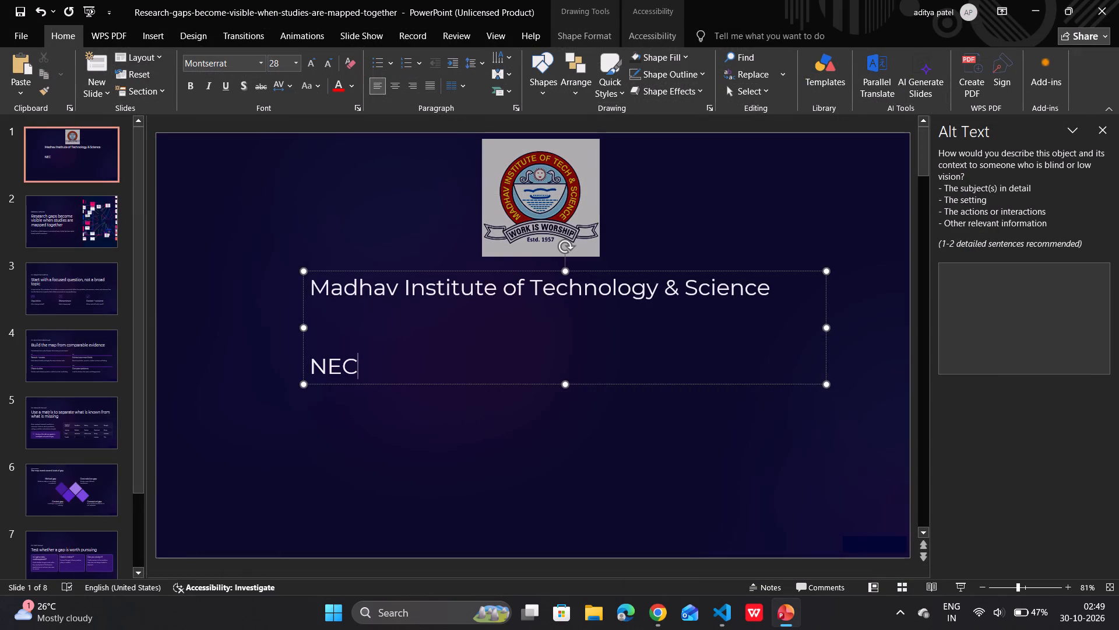
Indent "NEC" with leading spaces so it sits near the middle of the text box, under the institute name.
key(Left)
key(Left)
key(Left)
key(space)
key(space)
key(space)
key(space)
key(space)
key(space)
key(space)
key(space)
key(space)
key(space)
key(space)
key(space)
key(space)
key(space)
key(space)
key(space)
key(space)
key(space)
key(space)
key(space)
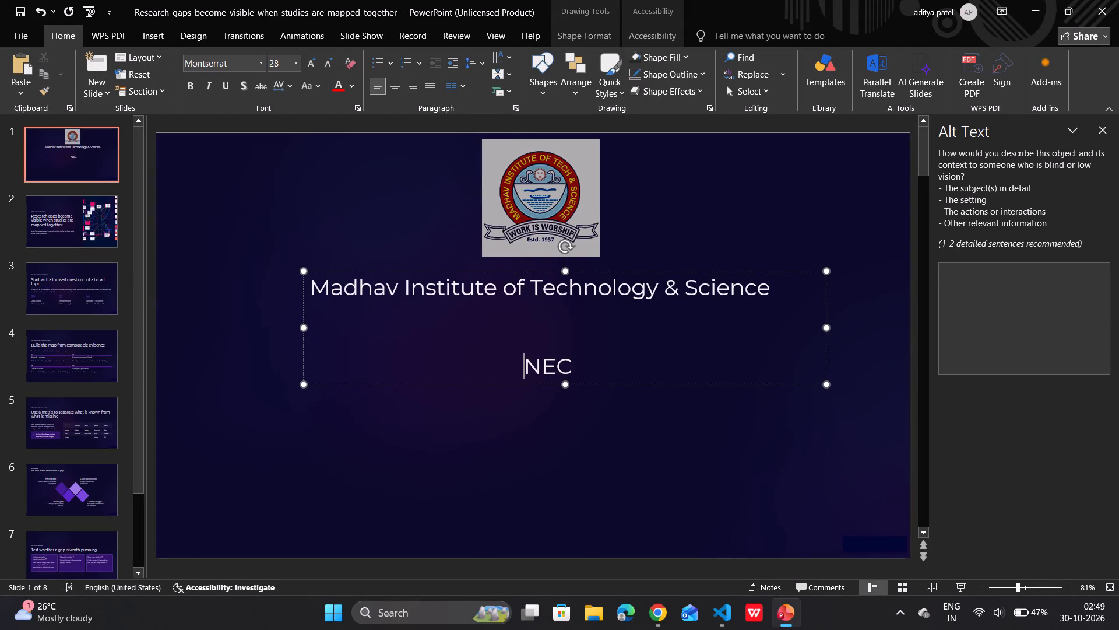
Add the line "Technical Report" directly below "NEC", correcting the spelling of "Report".
key(Right)
key(Right)
key(Right)
key(Right)
key(Return)
text(Po)
key(BackSpace)
key(BackSpace)
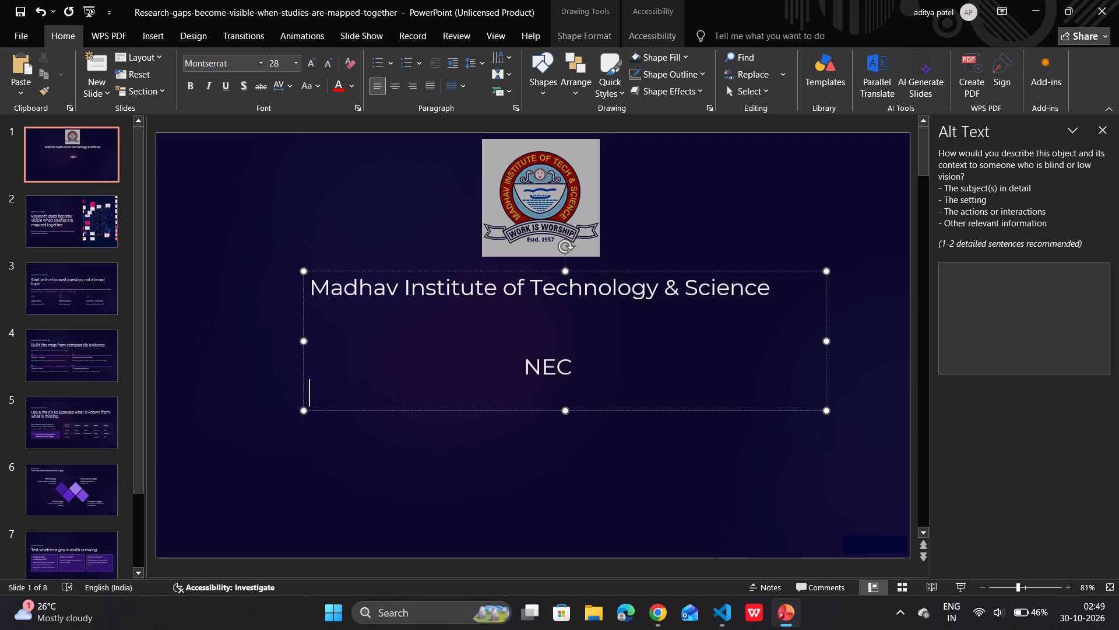
text(Technical)
key(space)
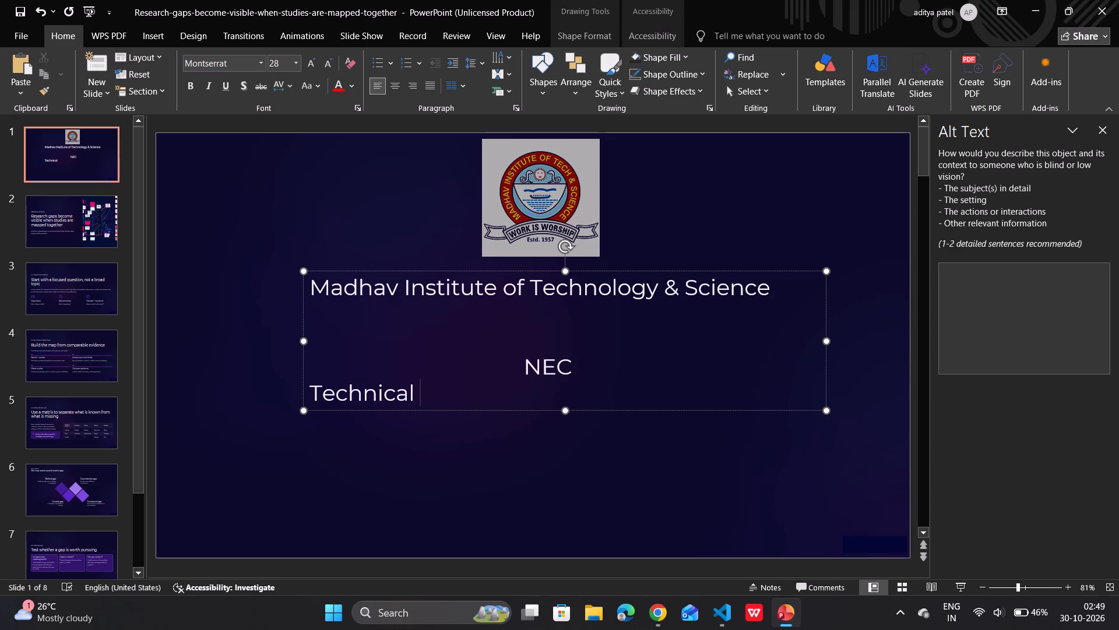
text(Re)
text(port)
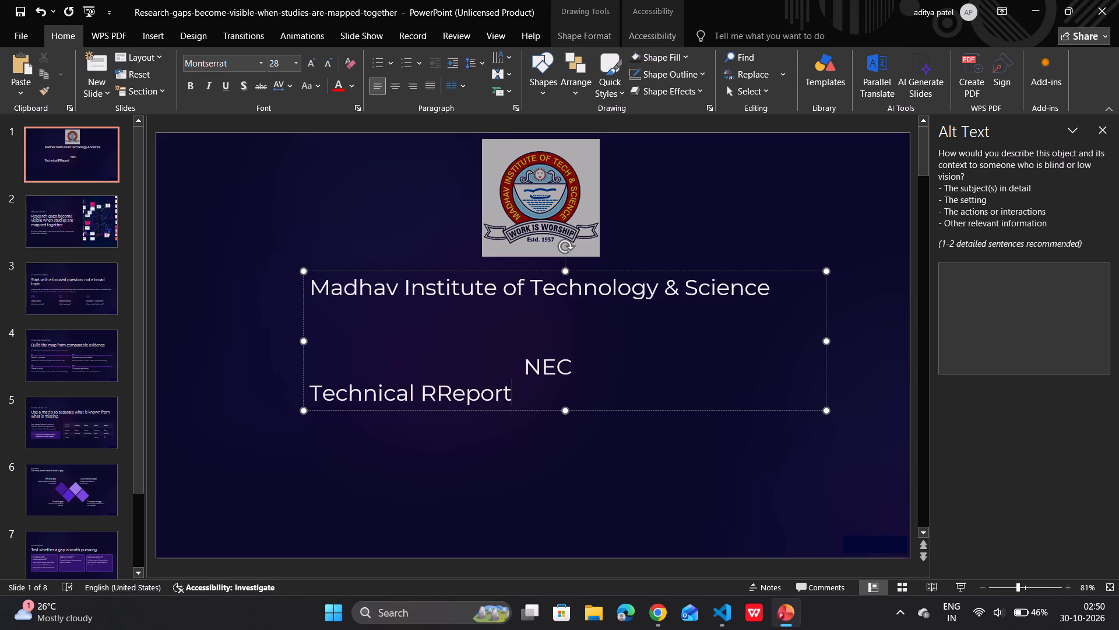
key(space)
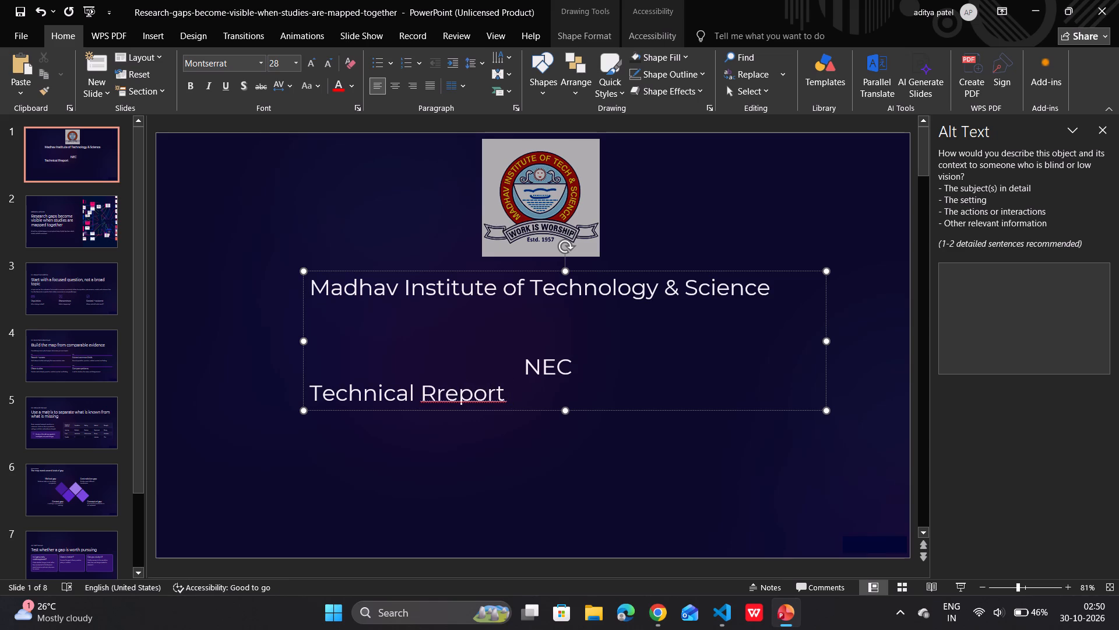
key(Left)
key(Left)
key(Left)
key(Left)
key(Left)
key(BackSpace)
key(Right)
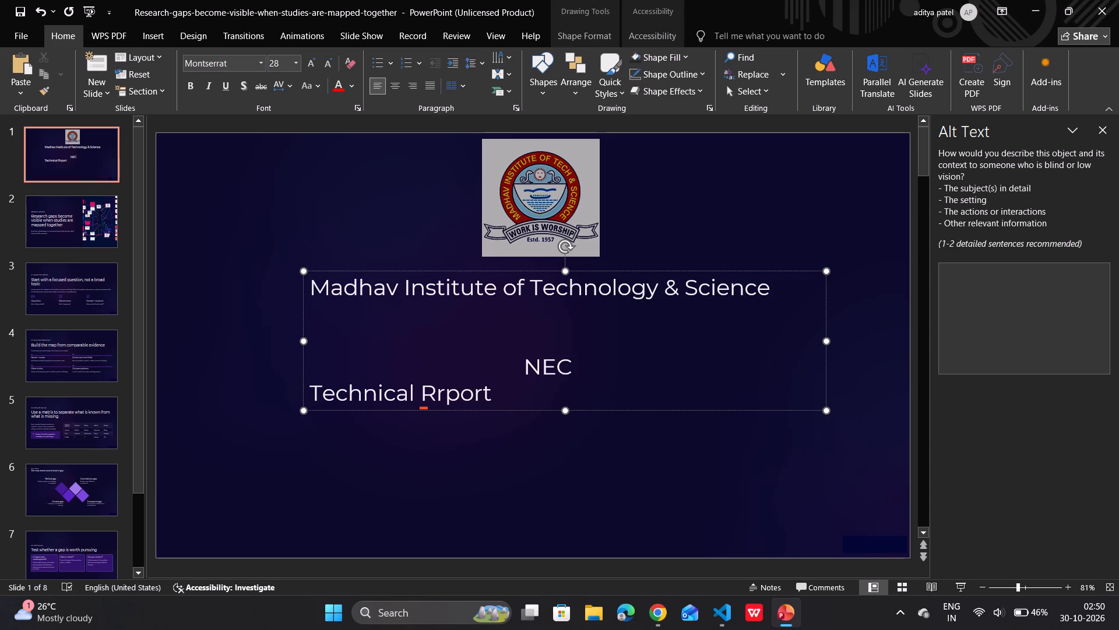
key(Left)
key(BackSpace)
key(e)
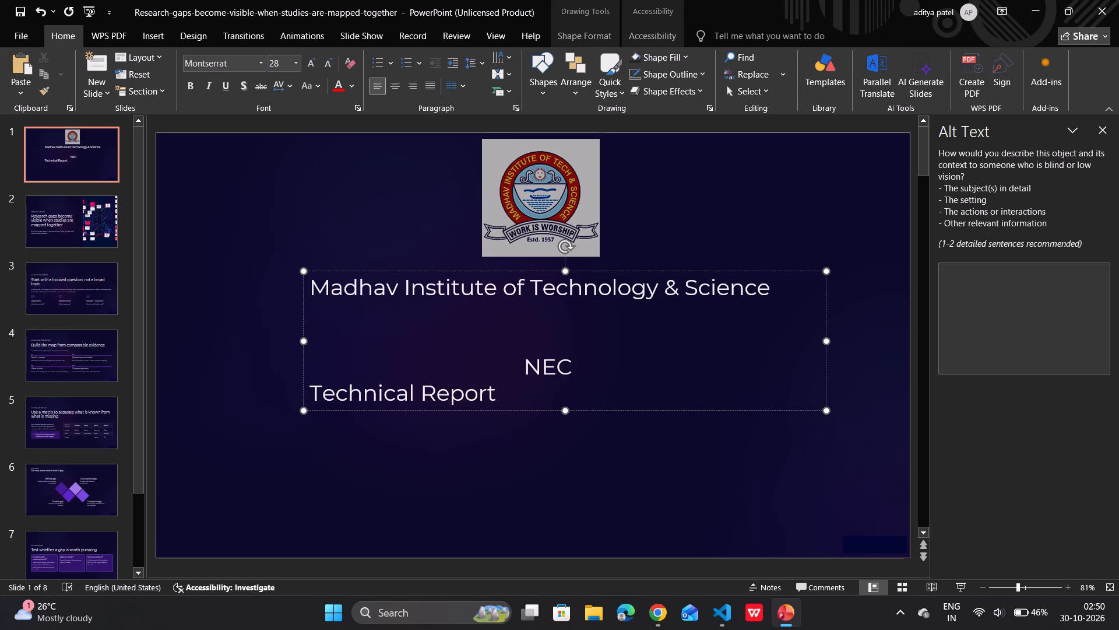
Add "Writing" after "Technical Report" so the line reads "Technical Report Writing".
key(Right)
key(Right)
key(Right)
key(Right)
key(space)
text(Writing)
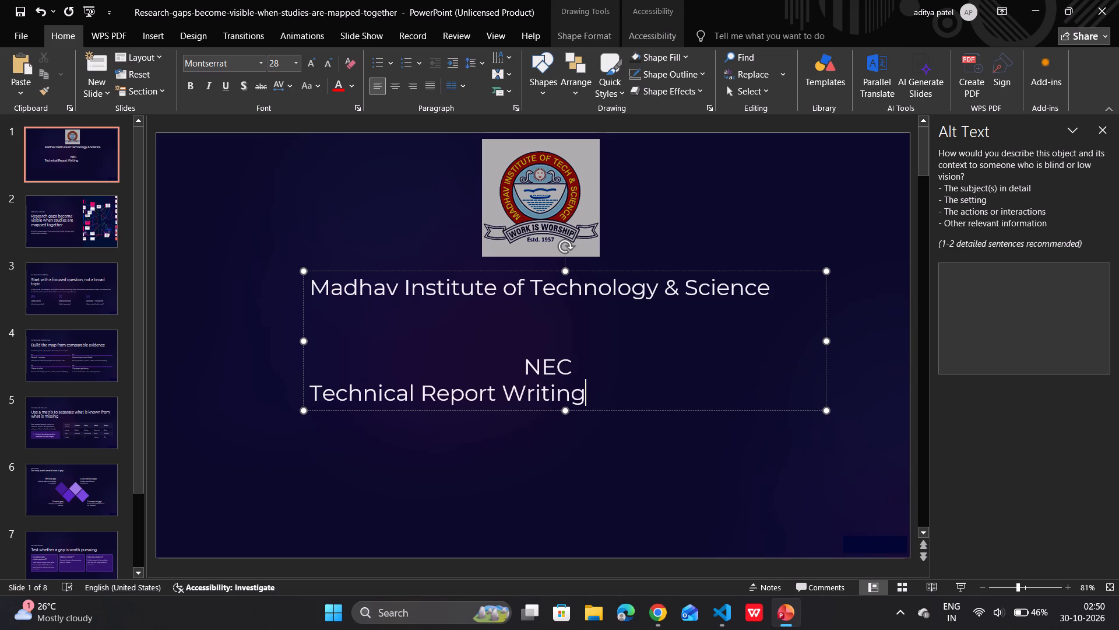
Indent "Technical Report Writing" with leading spaces so it sits roughly centered beneath "NEC".
key(Left)
key(Left)
key(Left)
key(Left)
key(Left)
key(Left)
key(Left)
key(Left)
key(Left)
key(Left)
key(Left)
key(Left)
key(Left)
key(Left)
key(Left)
key(Left)
key(Left)
key(Left)
key(Left)
key(Left)
key(Left)
key(Left)
key(Left)
key(Left)
key(space)
key(space)
key(space)
key(space)
key(space)
key(space)
key(space)
key(space)
key(space)
key(space)
key(space)
key(space)
key(space)
key(space)
key(space)
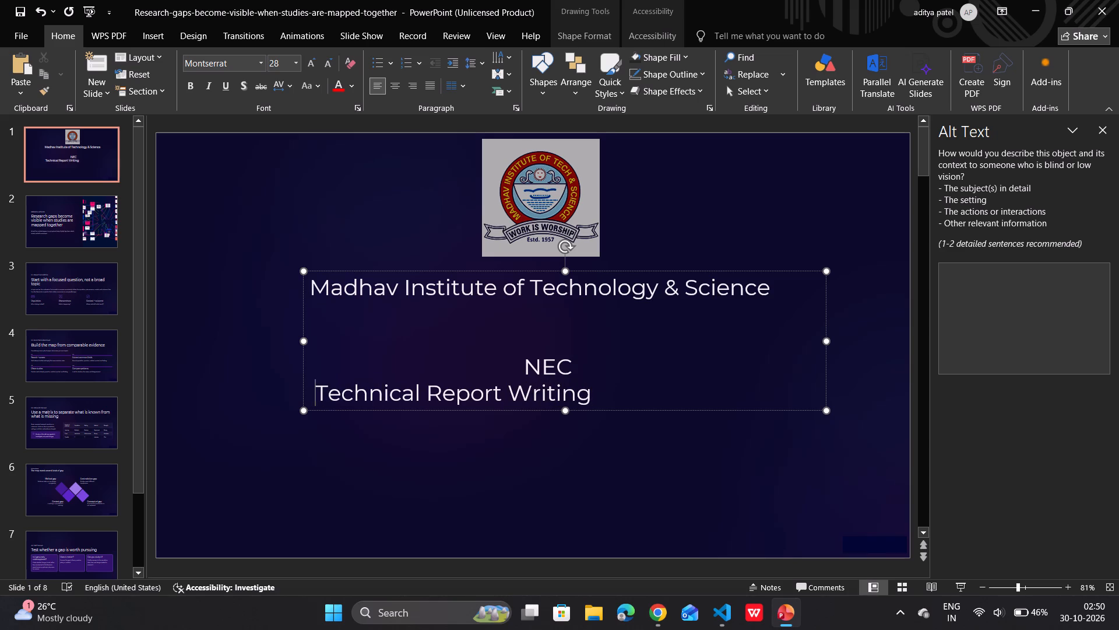
key(space)
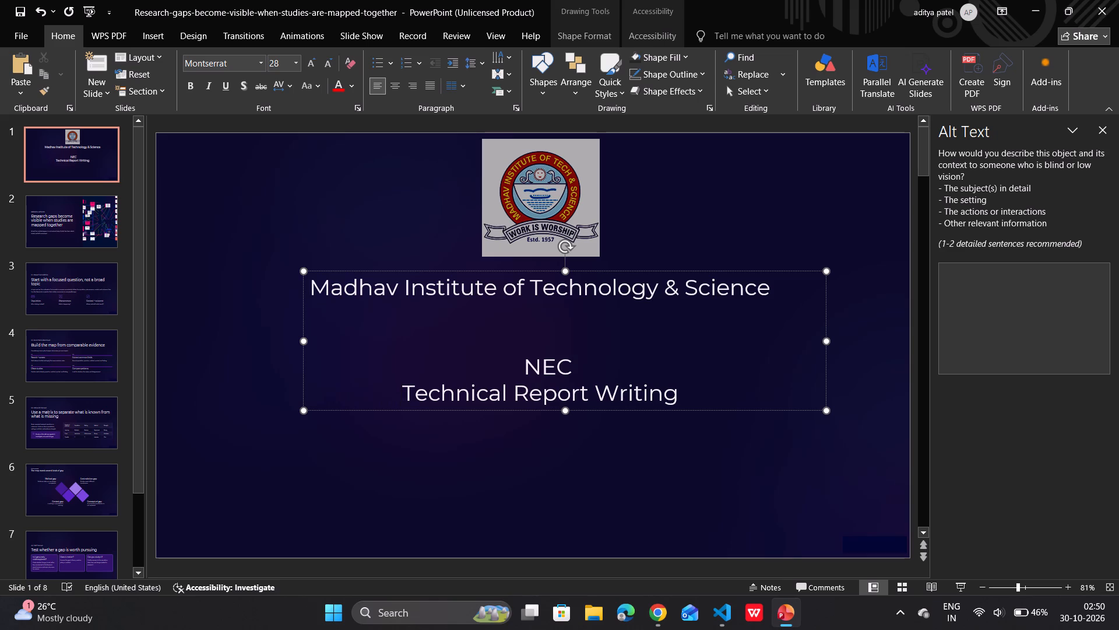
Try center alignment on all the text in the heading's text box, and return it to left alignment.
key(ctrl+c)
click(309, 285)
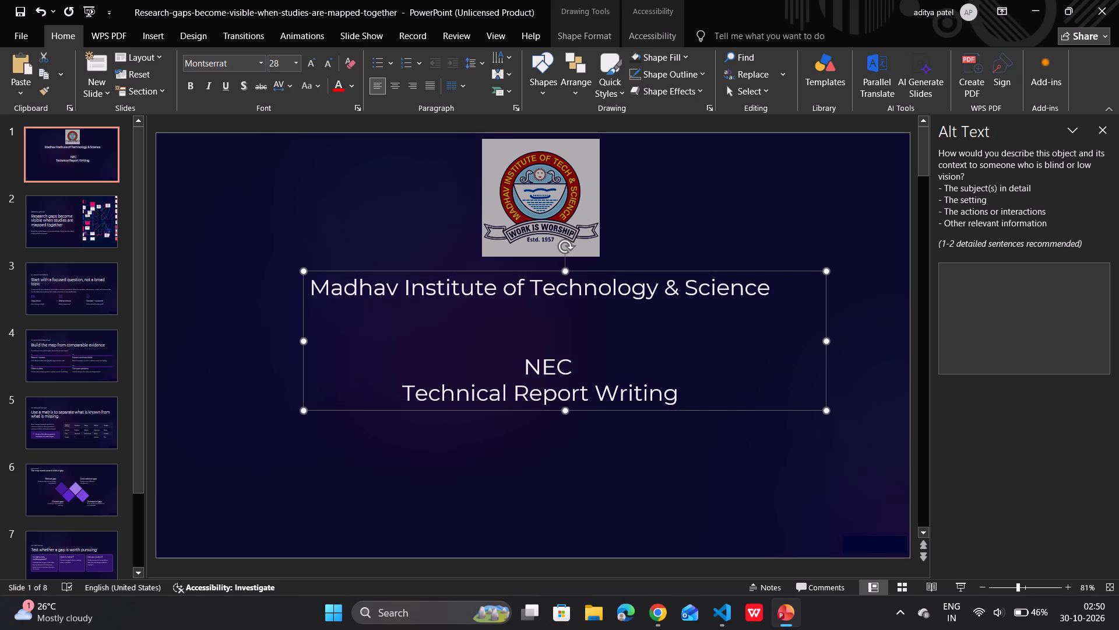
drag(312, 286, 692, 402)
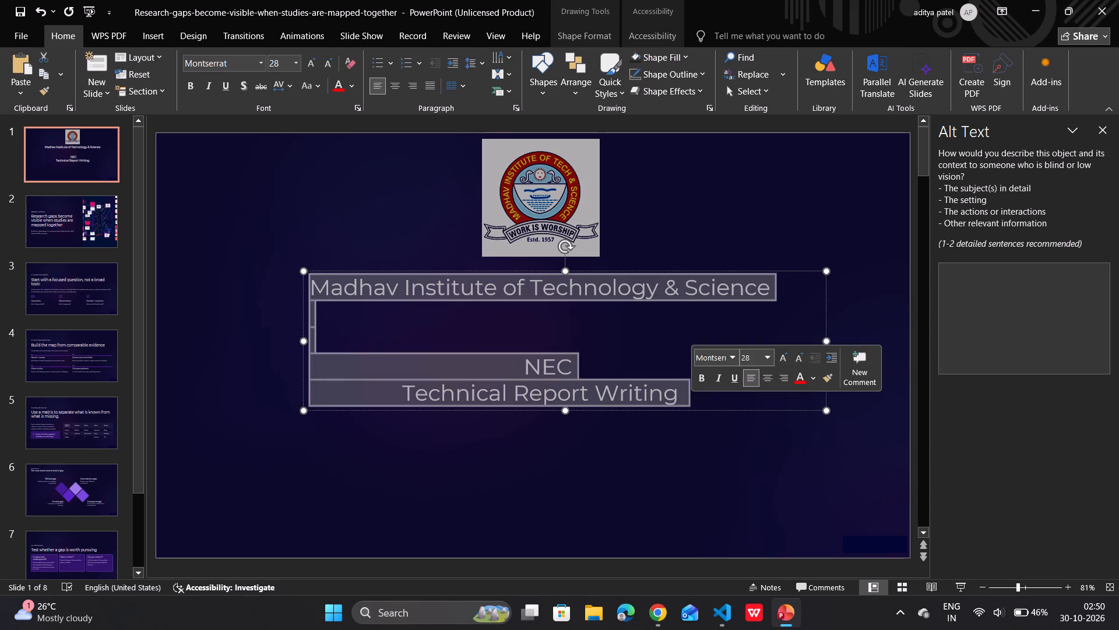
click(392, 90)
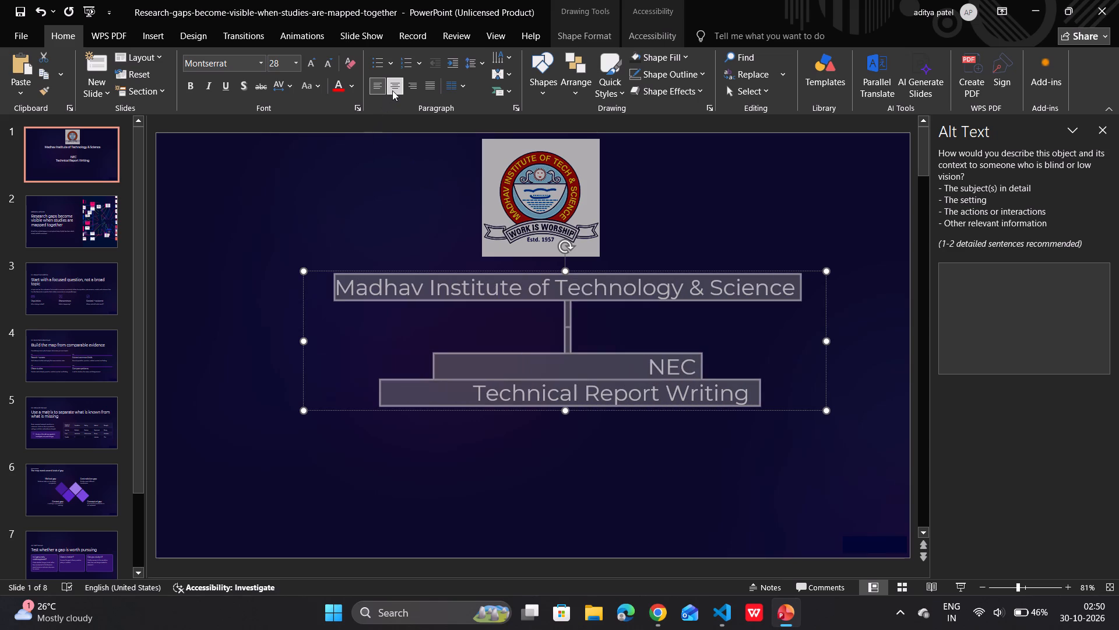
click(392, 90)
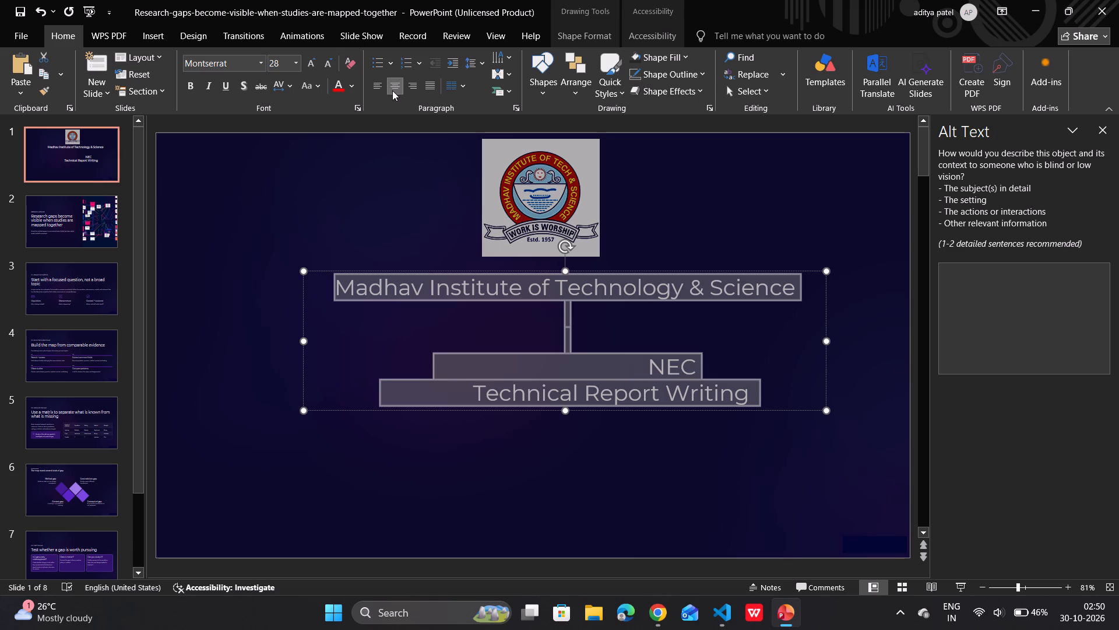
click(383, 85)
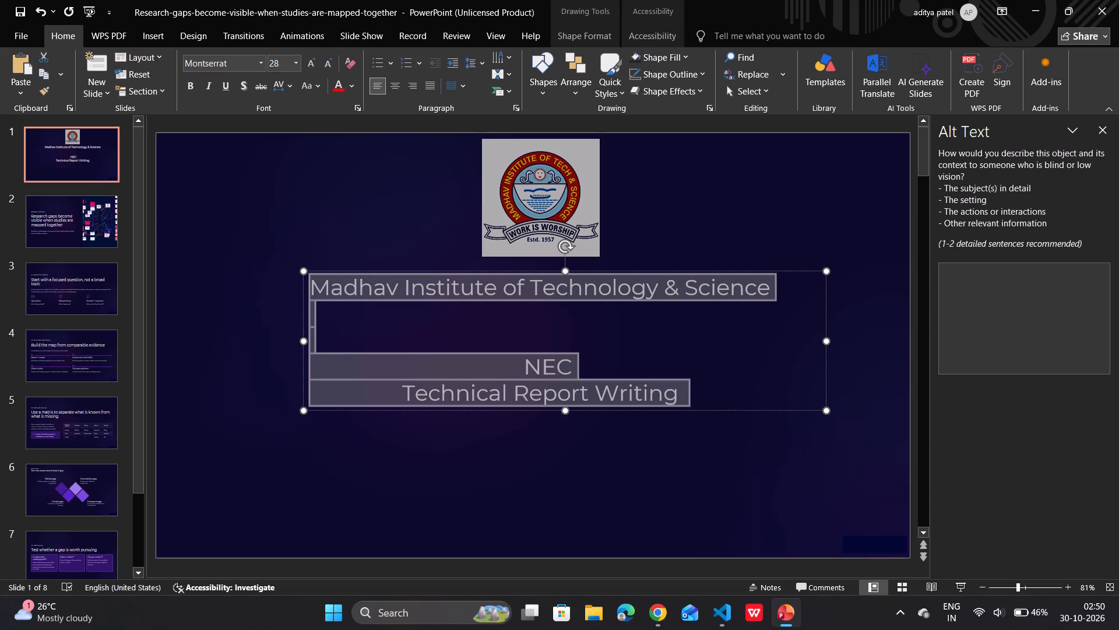
Center-align only the "Madhav Institute of Technology & Science" line in its text box.
click(536, 310)
click(770, 289)
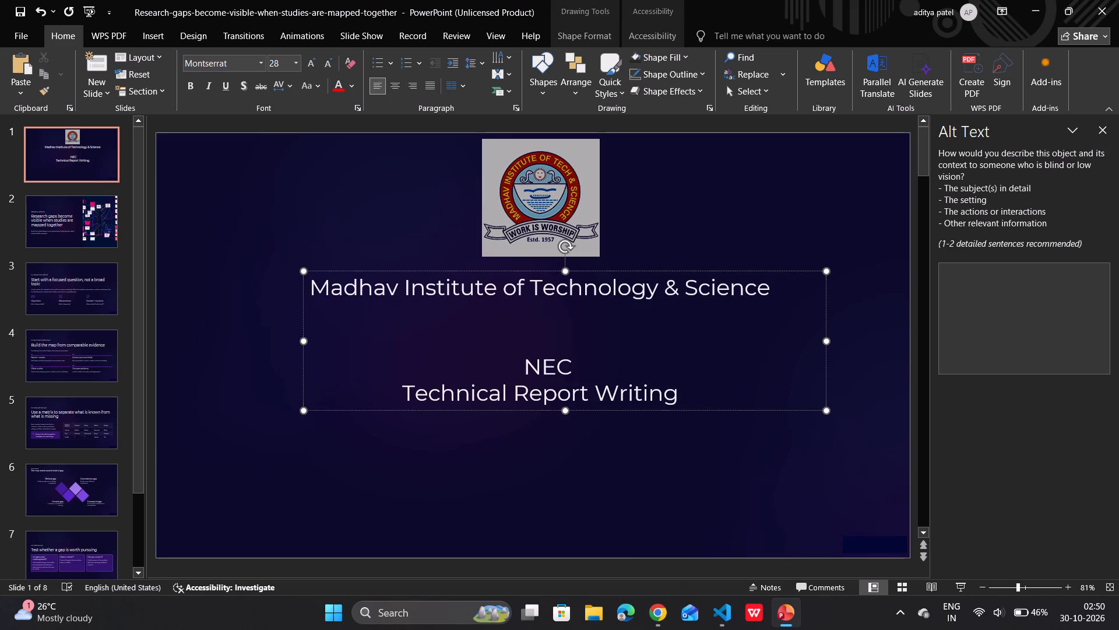
drag(766, 288, 631, 295)
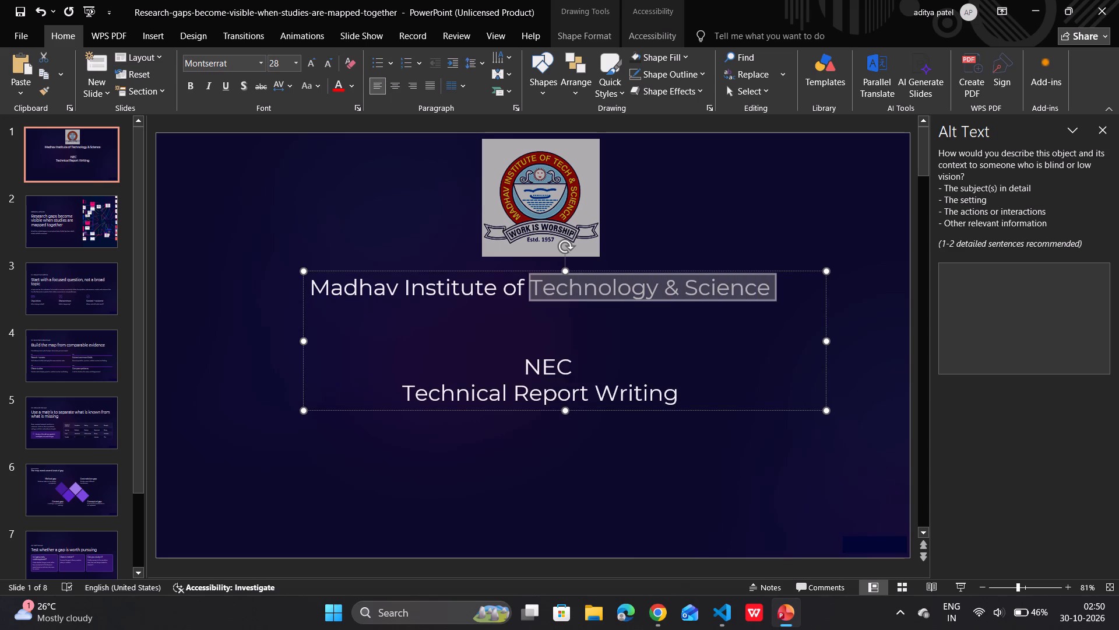
drag(631, 295, 358, 292)
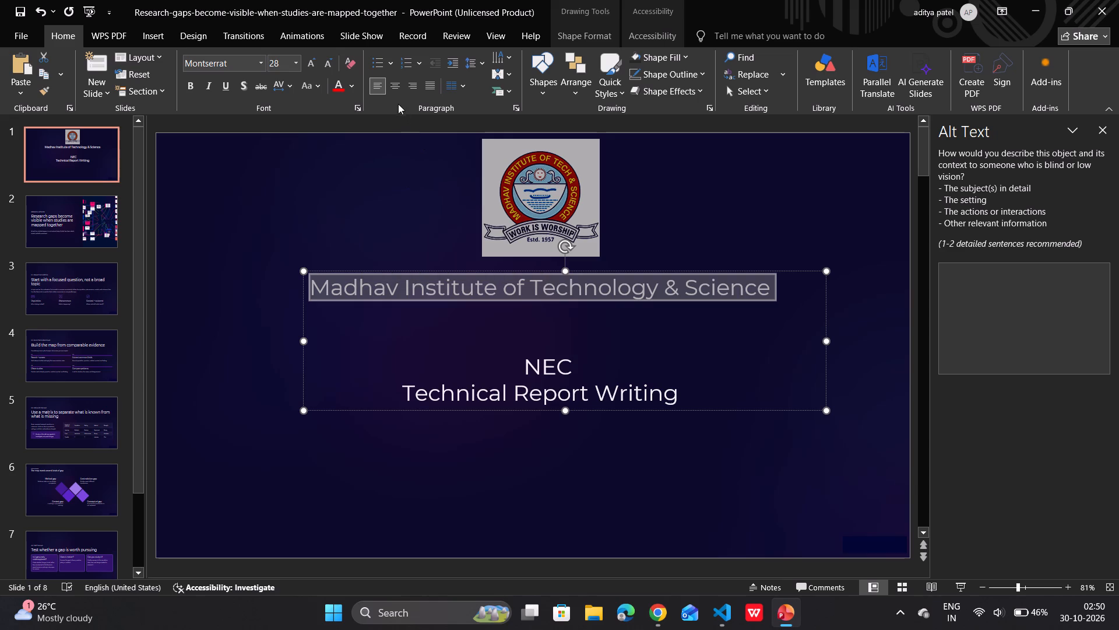
click(397, 90)
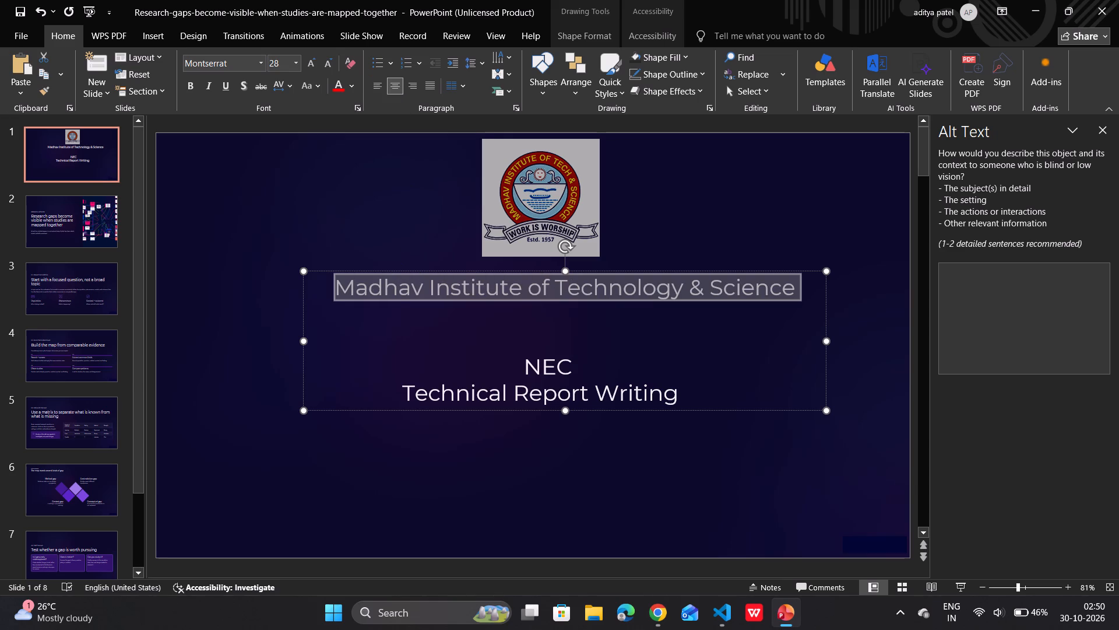
Center-align the "NEC" line in the text box.
drag(526, 367, 577, 374)
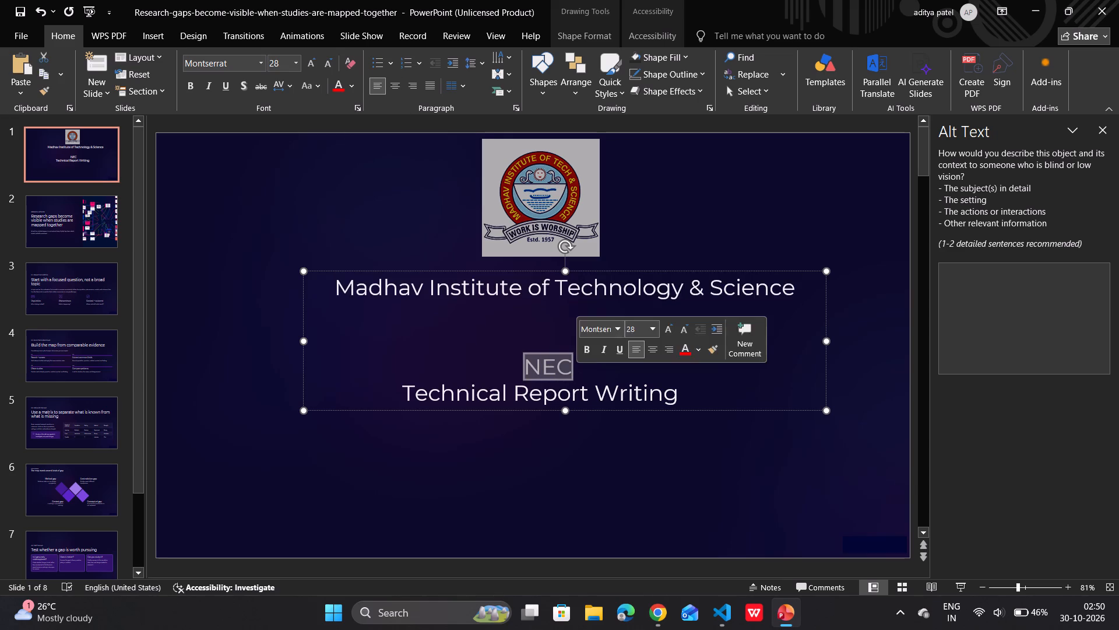
click(396, 83)
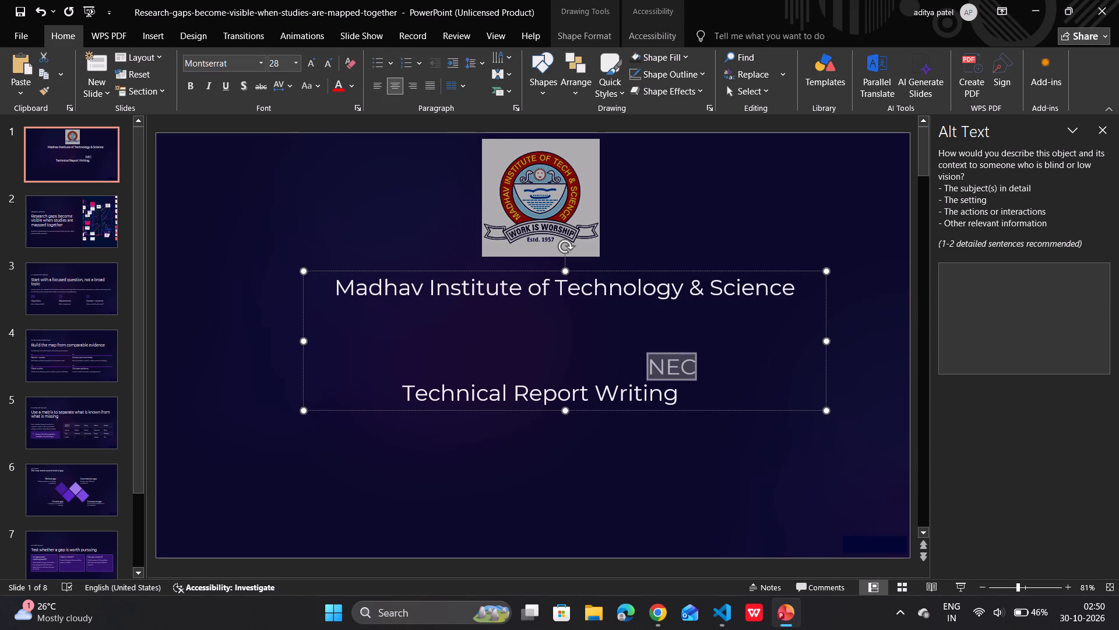
Delete the leading spaces before "NEC" together with the line breaks and the "y & Science" ending of the institute's name.
click(562, 369)
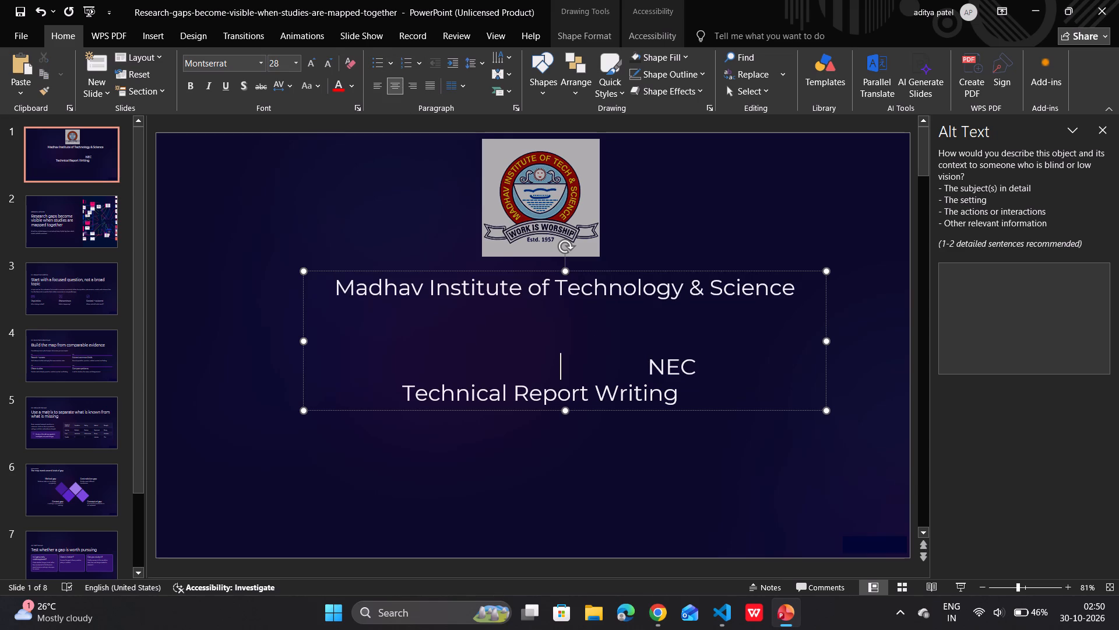
click(648, 370)
key(BackSpace)
key(BackSpace)
key(BackSpace)
key(BackSpace)
key(BackSpace)
key(BackSpace)
key(BackSpace)
key(BackSpace)
key(BackSpace)
key(BackSpace)
key(BackSpace)
key(BackSpace)
key(BackSpace)
key(BackSpace)
key(BackSpace)
key(BackSpace)
key(BackSpace)
key(BackSpace)
key(BackSpace)
key(BackSpace)
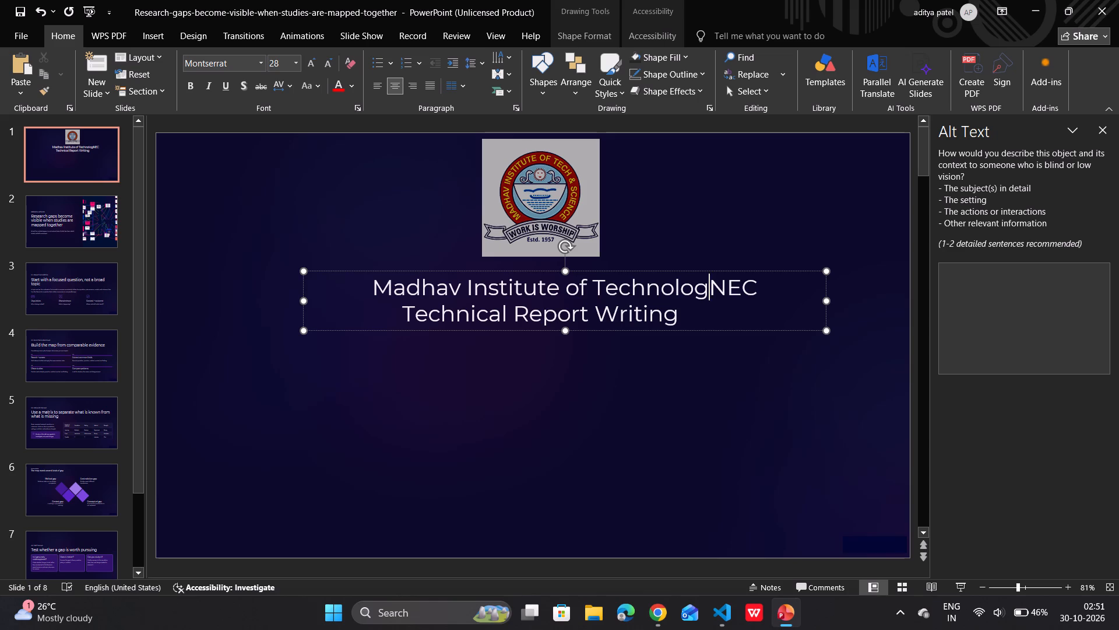
Complete the word "Technology" and place "NEC" on its own line with two blank lines above it.
key(y)
key(Return)
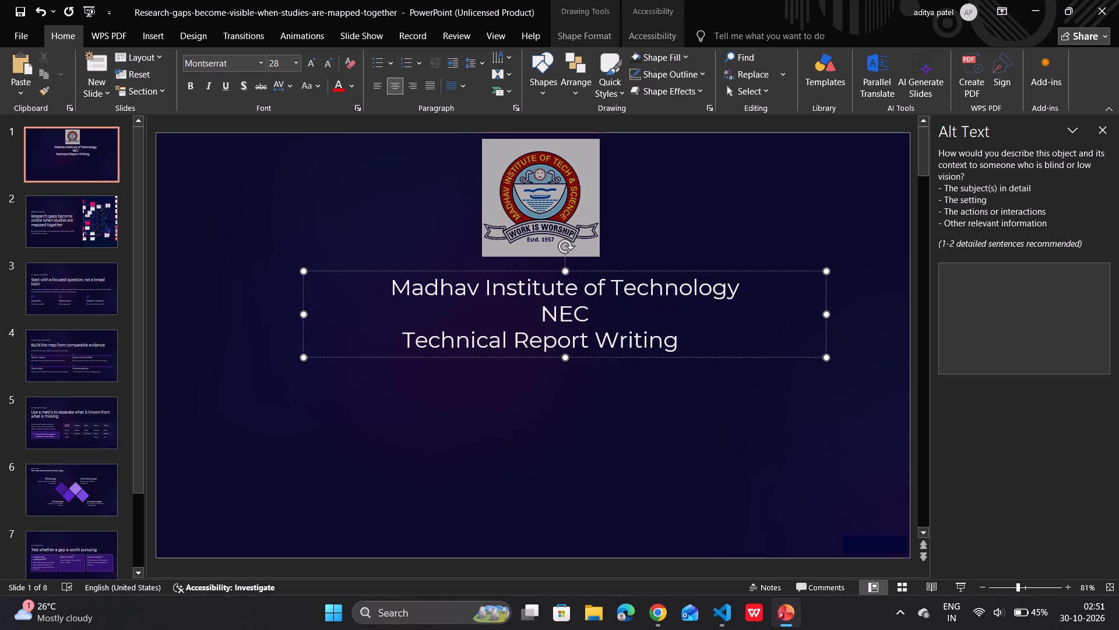
key(Return)
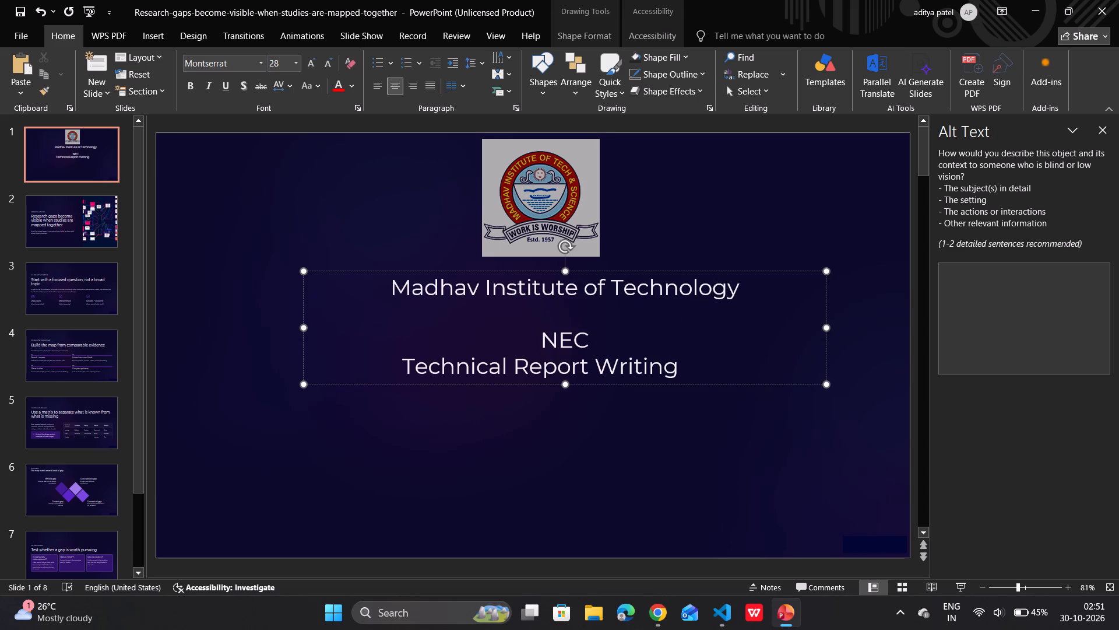
key(Return)
key(Return)
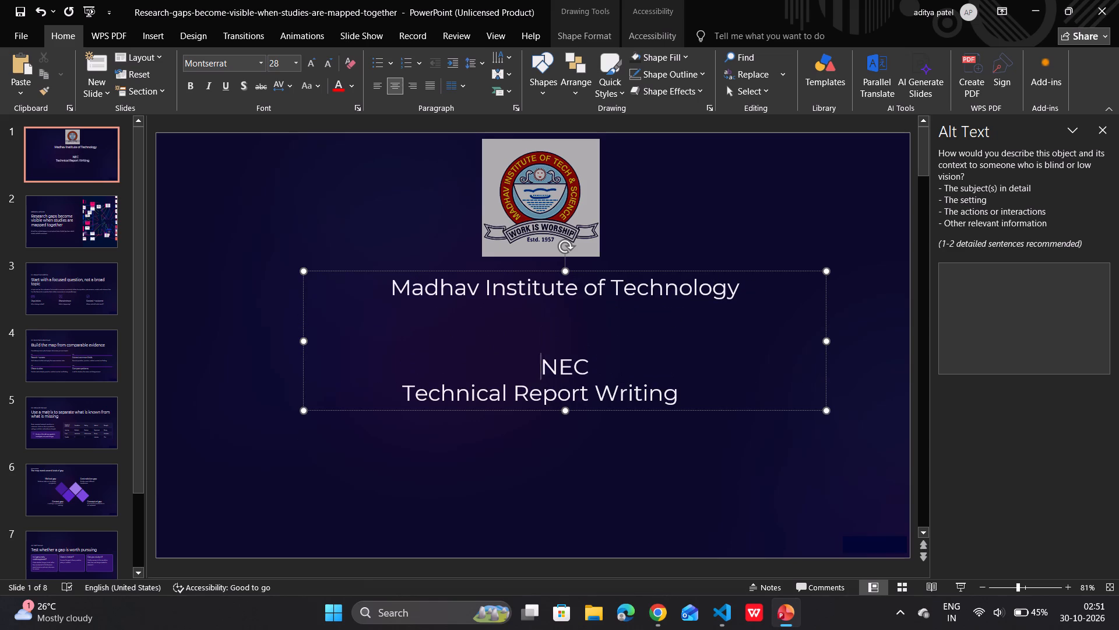
key(BackSpace)
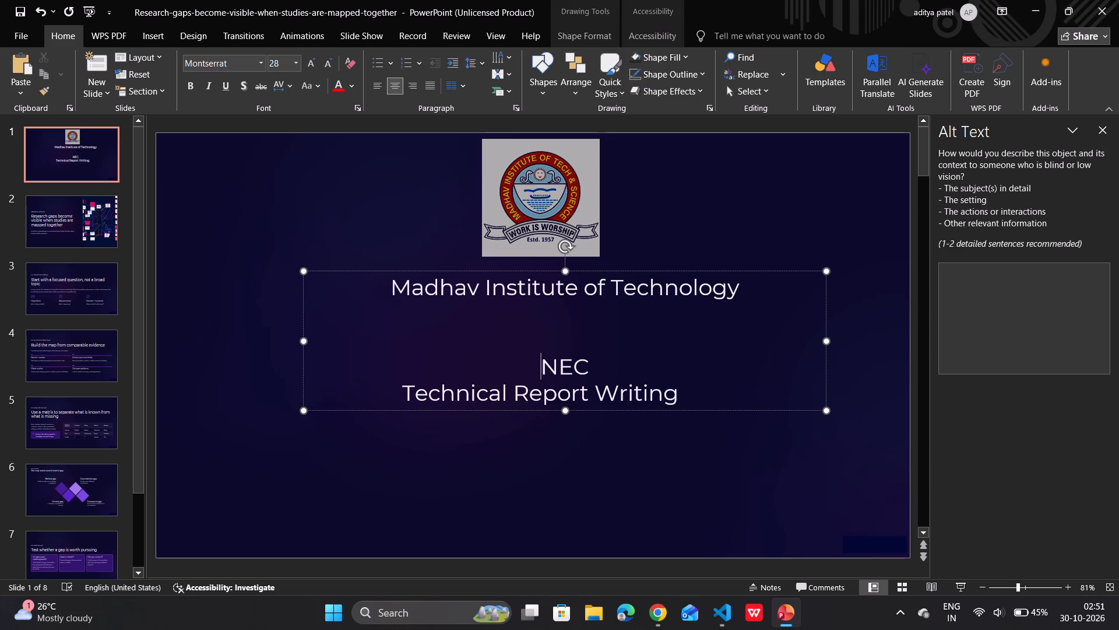
Center-align the "Technical Report Writing" line in the text box.
click(401, 398)
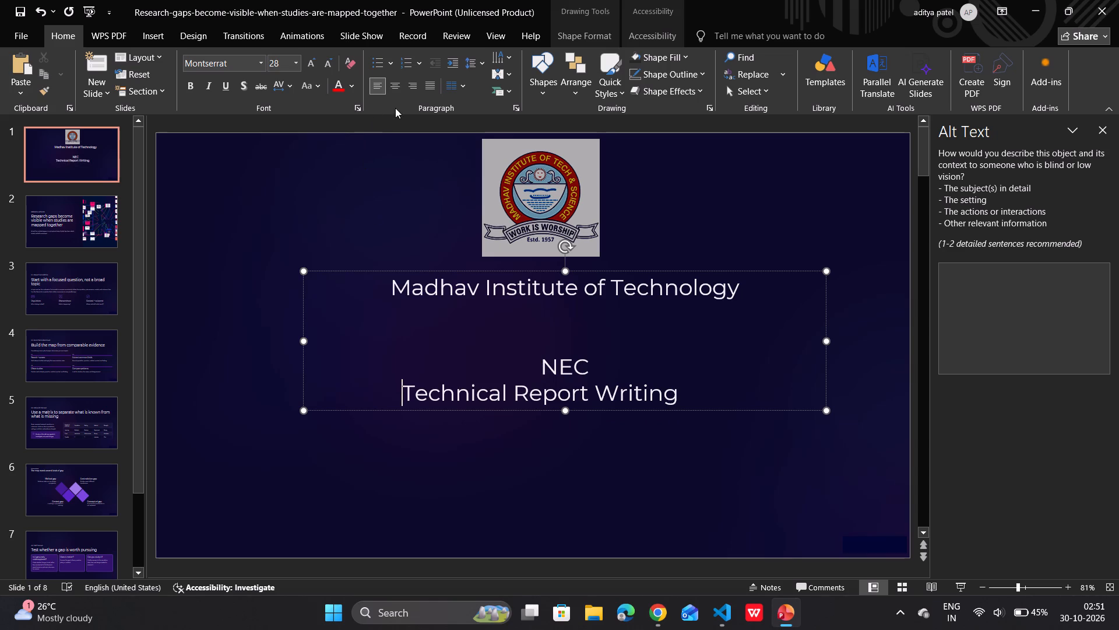
click(390, 86)
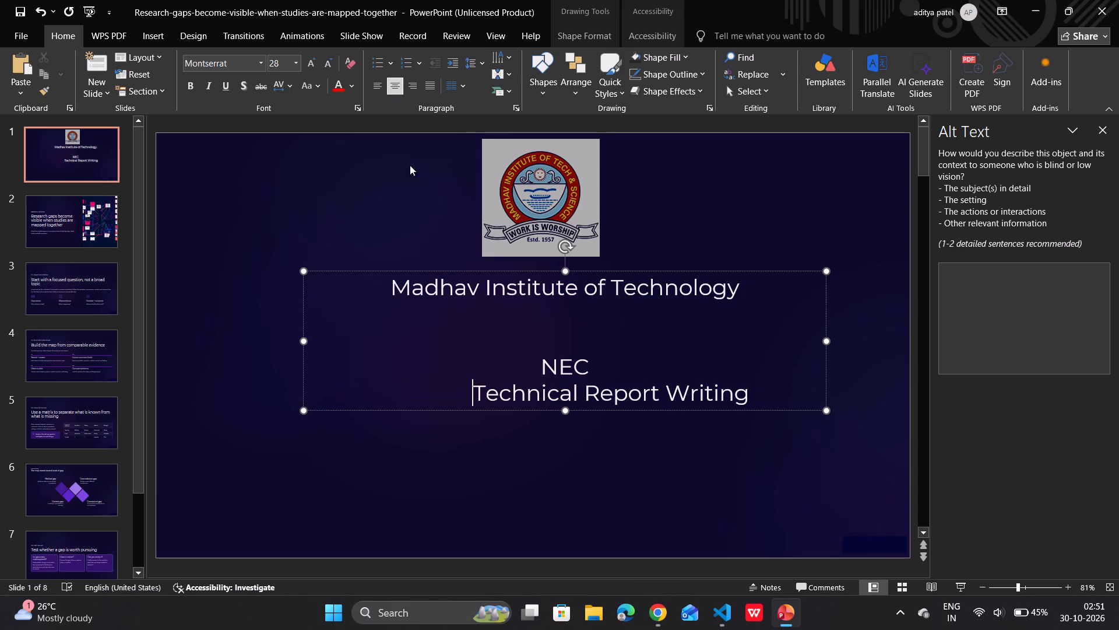
Delete the leading spaces before "Technical Report Writing", along with "NEC", the blank lines and the "gy" of "Technology".
key(BackSpace)
key(BackSpace)
key(BackSpace)
key(BackSpace)
key(BackSpace)
key(BackSpace)
key(BackSpace)
key(BackSpace)
key(BackSpace)
key(BackSpace)
key(BackSpace)
key(BackSpace)
key(BackSpace)
key(BackSpace)
key(BackSpace)
key(BackSpace)
key(BackSpace)
key(BackSpace)
key(BackSpace)
key(BackSpace)
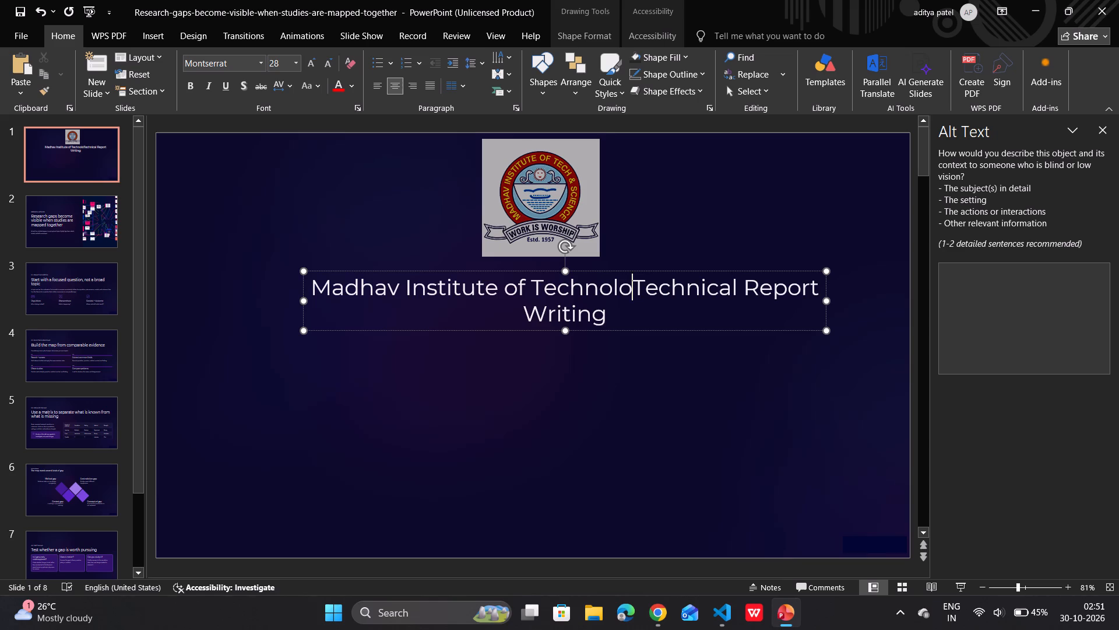
Complete "Technology" again and retype "NEC" on its own line, with two blank lines before "Technical Report Writing".
text(gy)
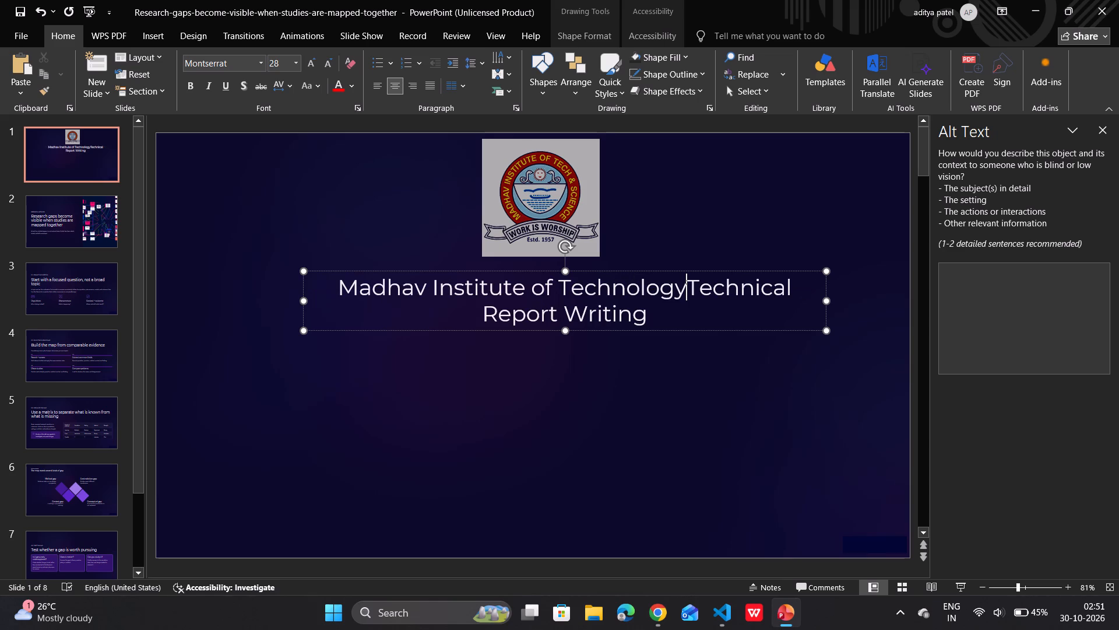
key(Return)
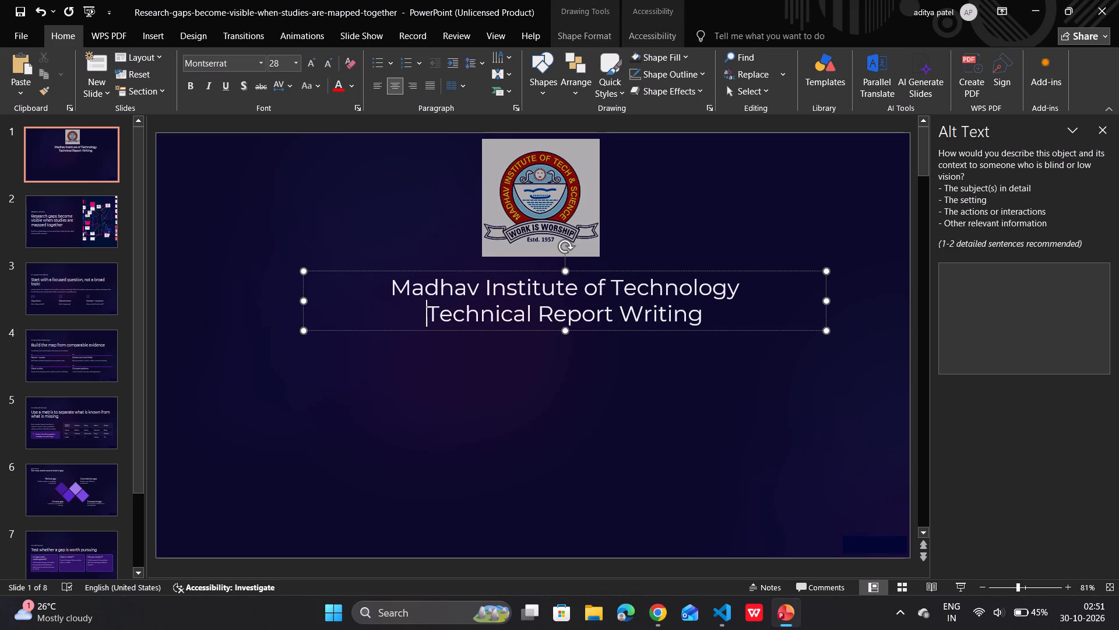
text(Nec)
key(BackSpace)
key(BackSpace)
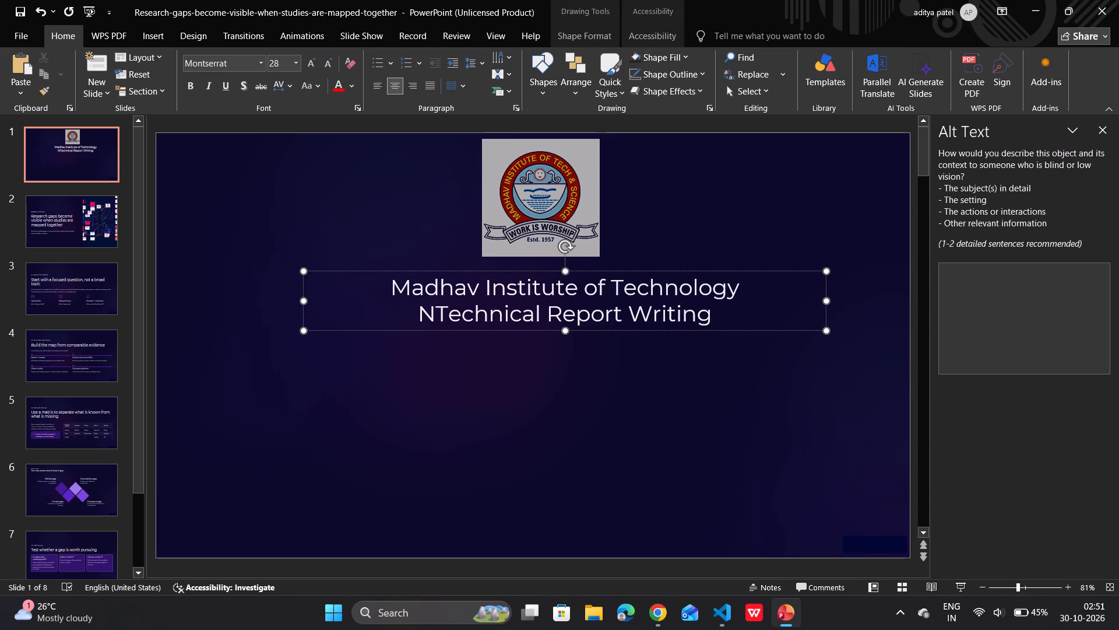
text(EC)
key(Return)
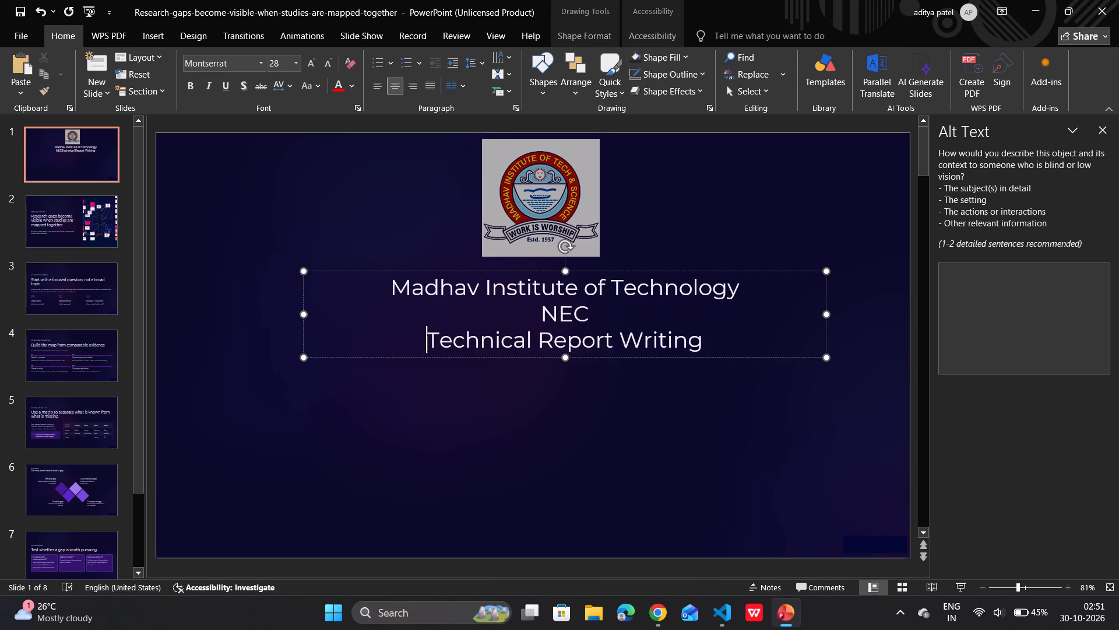
key(Return)
key(Return)
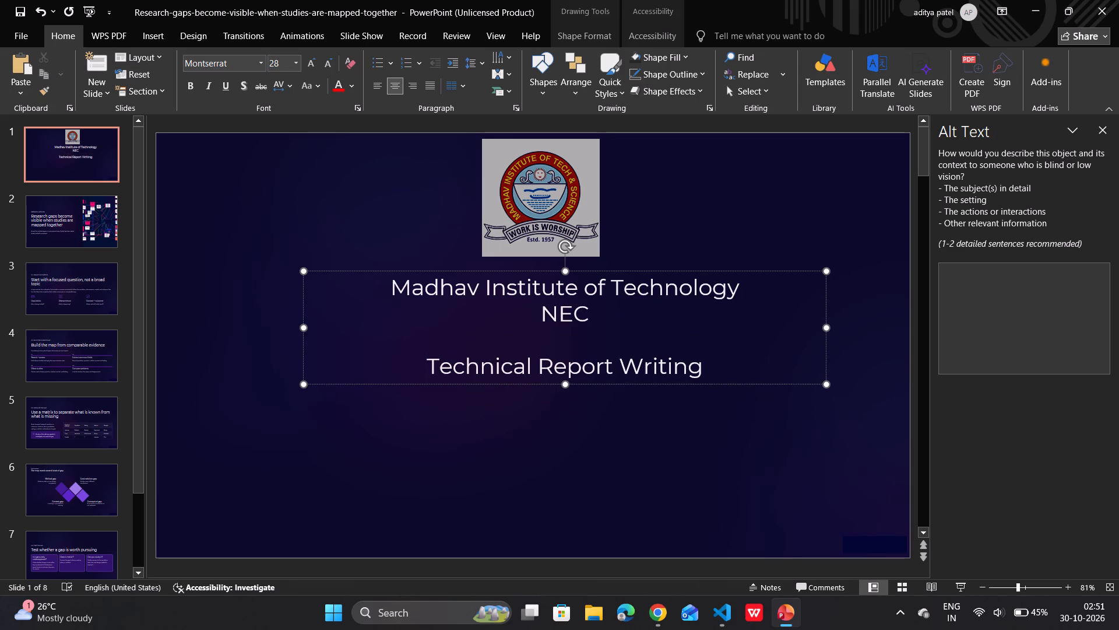
Insert a blank line between "Madhav Institute of Technology" and "NEC".
key(Up)
key(Up)
key(Up)
key(Left)
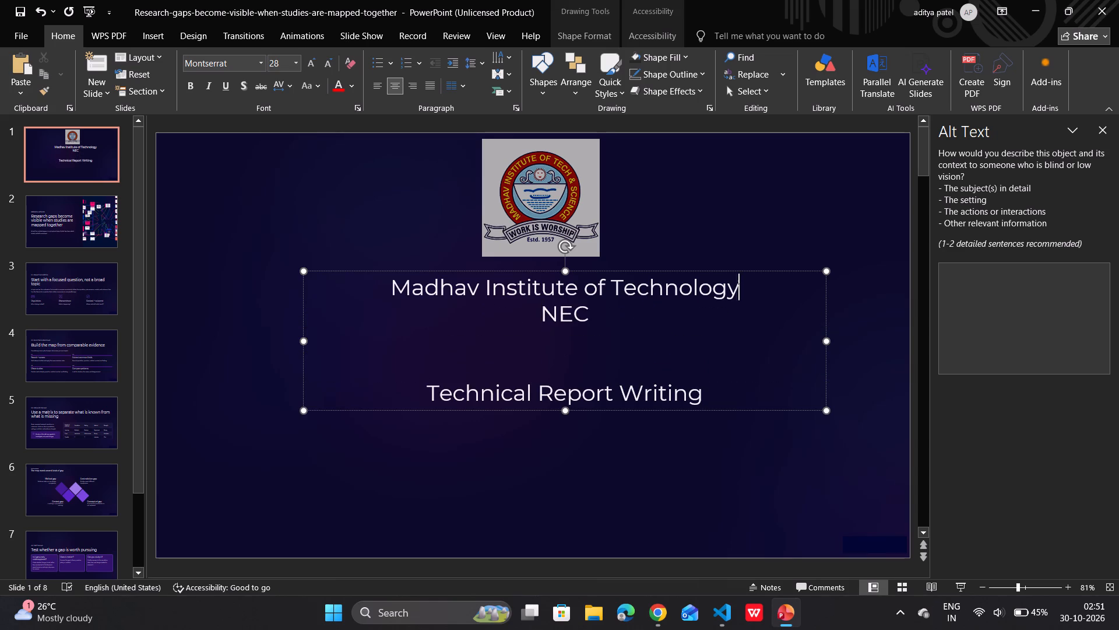
key(Down)
key(Left)
key(Left)
key(Left)
key(backslash)
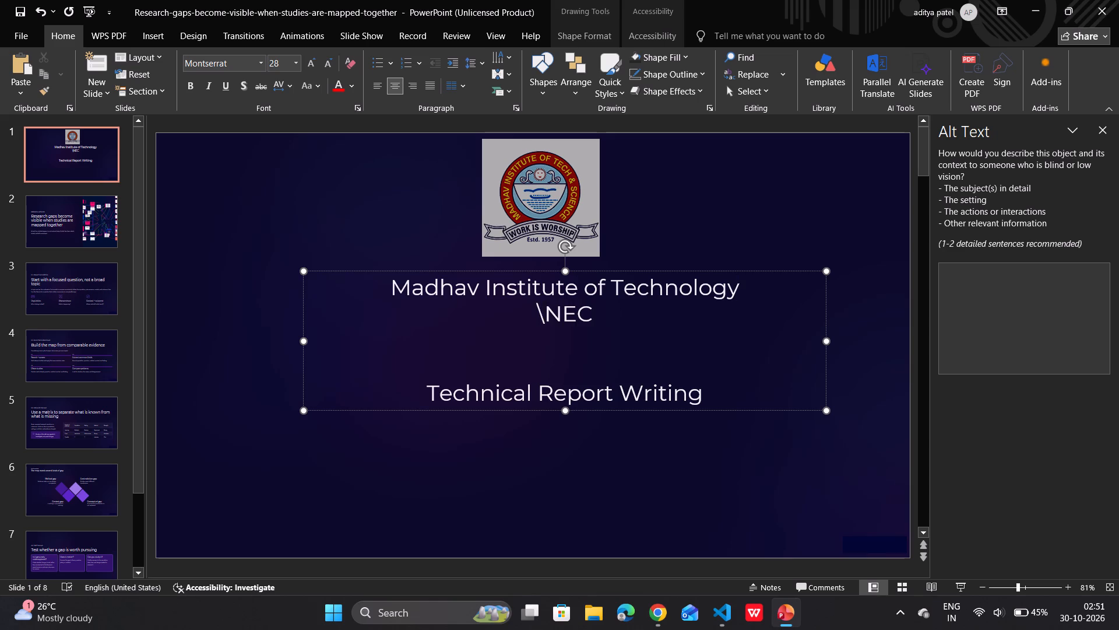
key(BackSpace)
key(Return)
Remove the two blank lines between "NEC" and "Technical Report Writing".
key(Down)
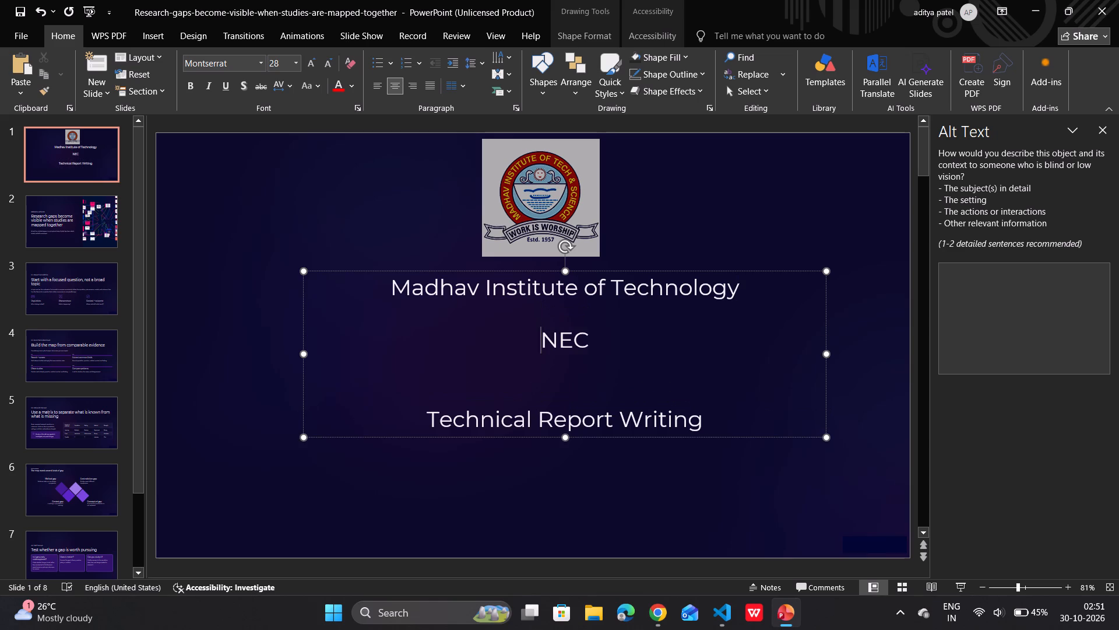
key(BackSpace)
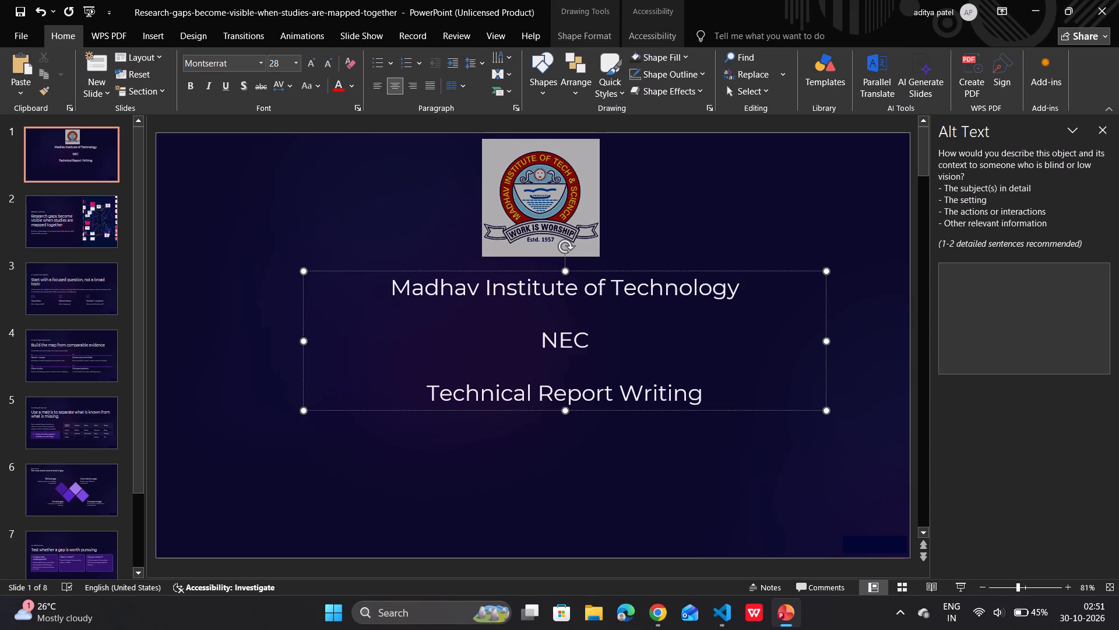
key(Down)
key(BackSpace)
Add a second blank line above "NEC" to separate it further from the institute's name.
key(Left)
key(Left)
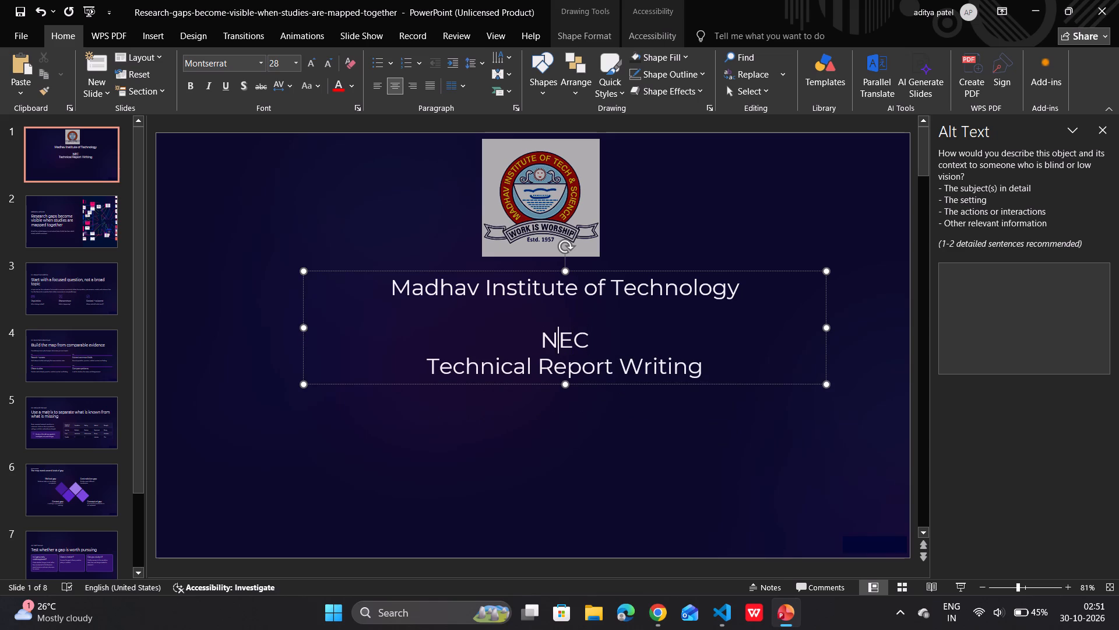
key(Left)
key(Return)
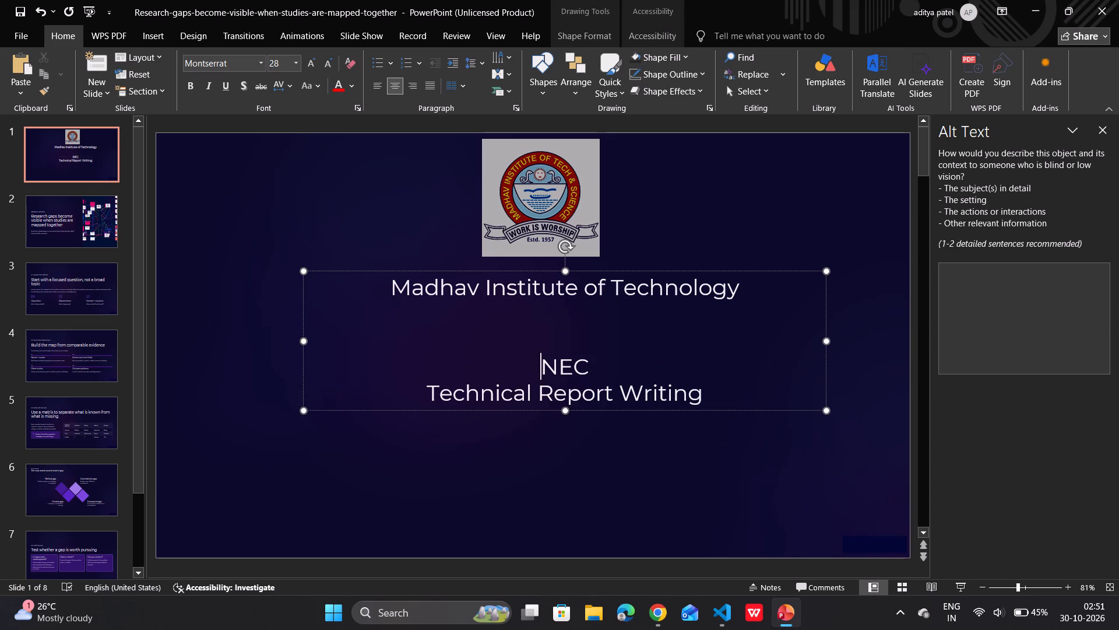
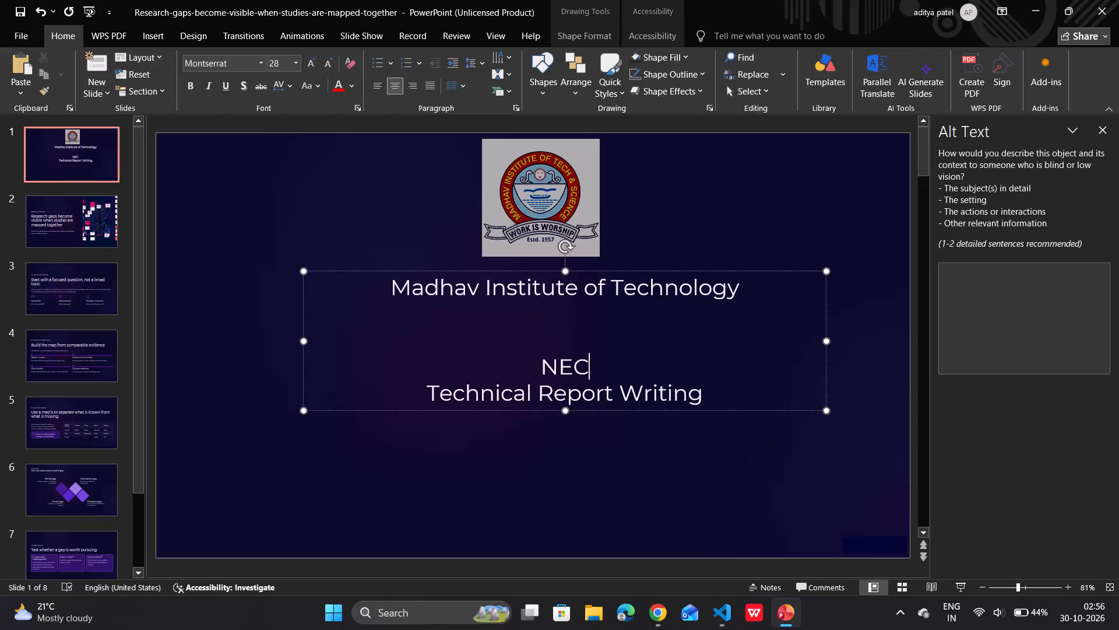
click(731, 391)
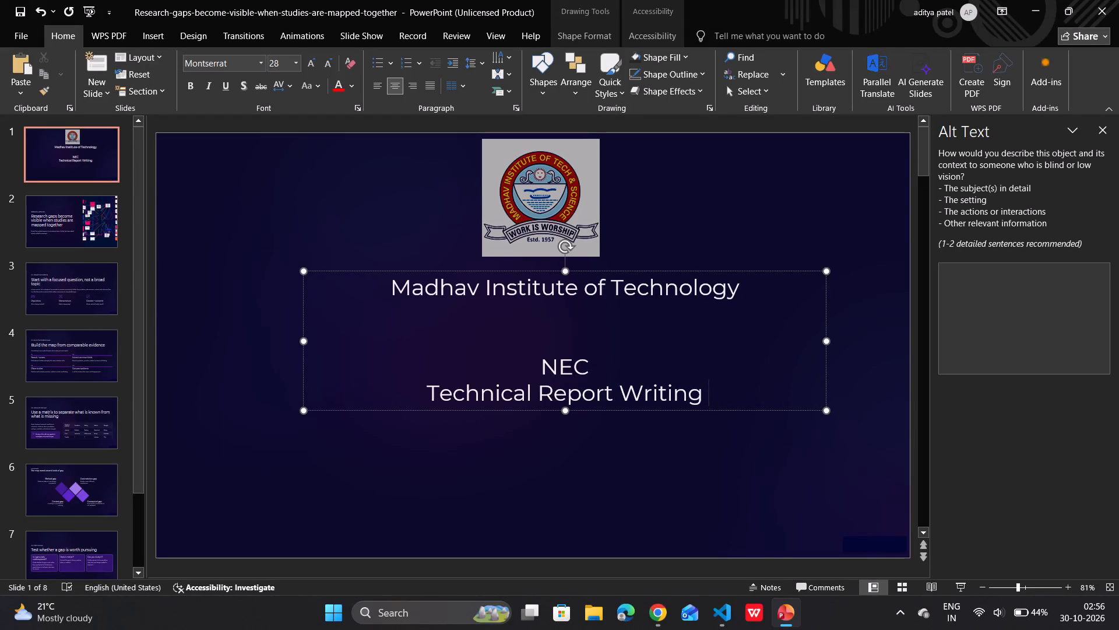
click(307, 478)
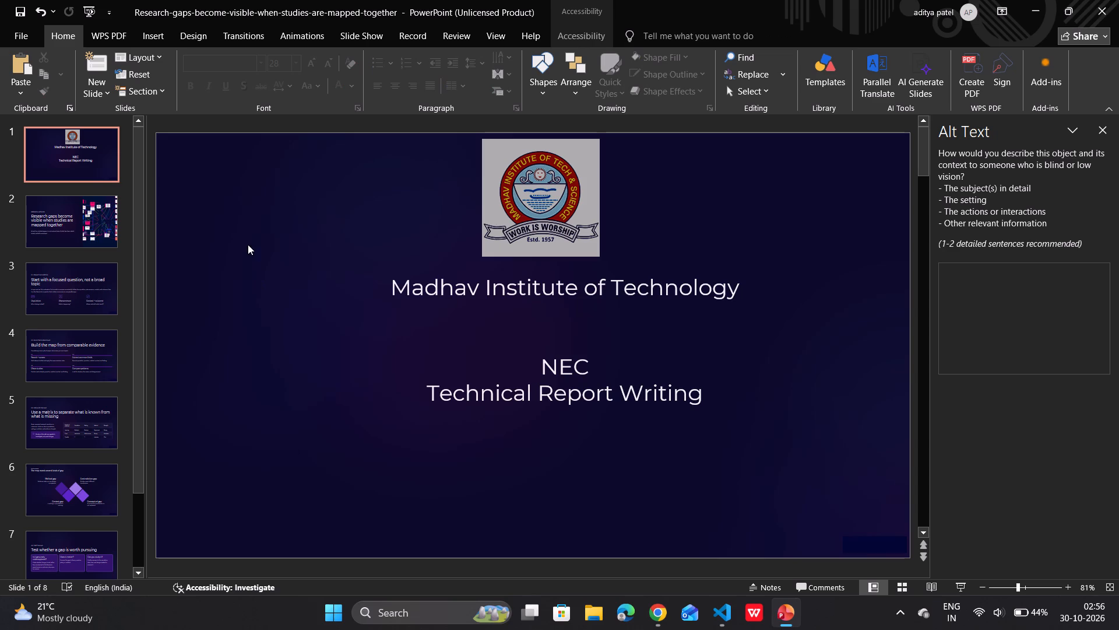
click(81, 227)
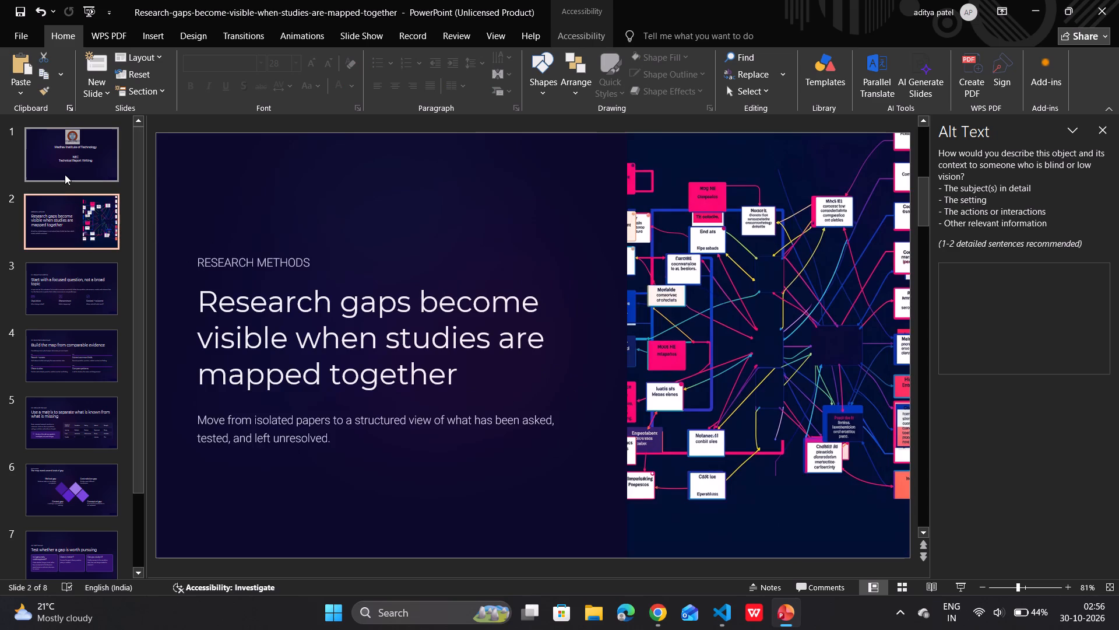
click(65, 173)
Paste an empty text box onto the first slide, below and left of "Technical Report Writing", and widen it for the submission details.
click(244, 483)
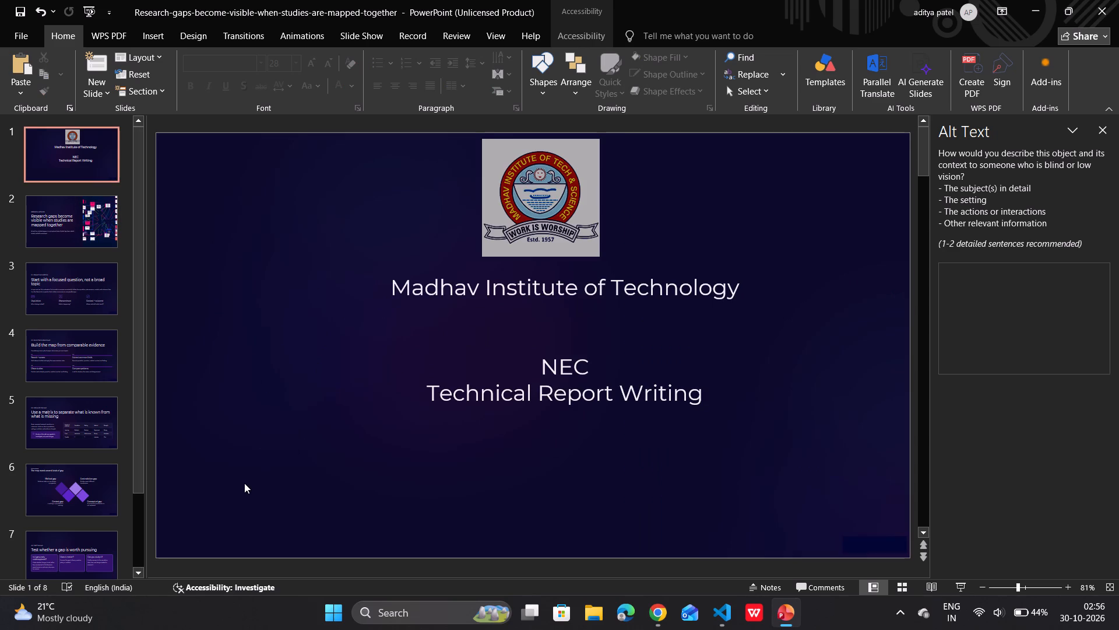
ctrl+click(244, 483)
key(ctrl+v)
ctrl+click(244, 483)
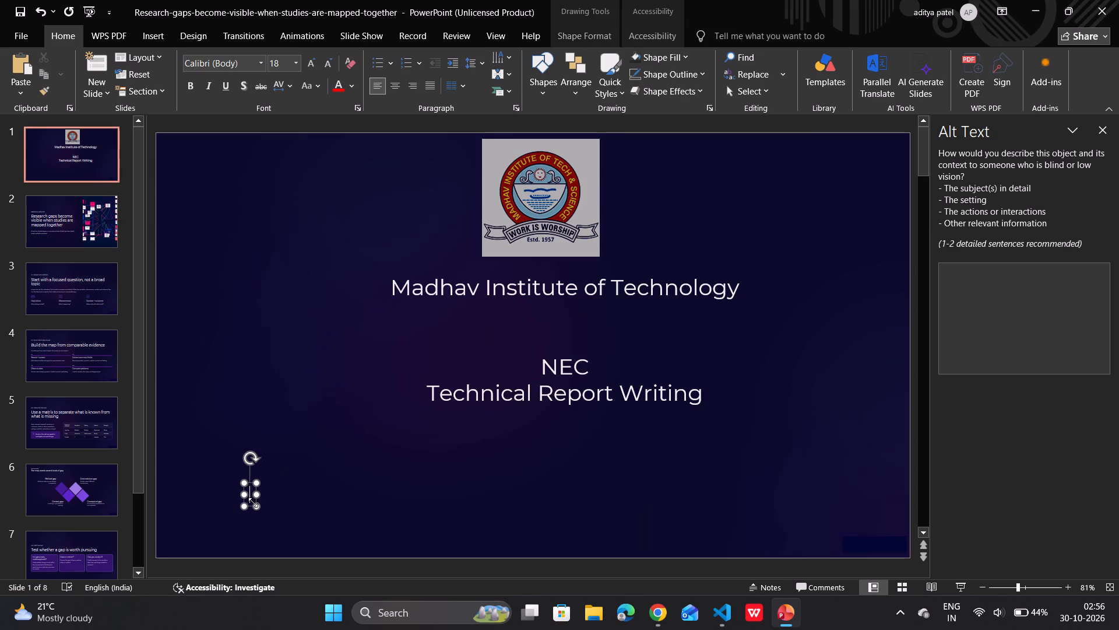
drag(258, 496, 400, 495)
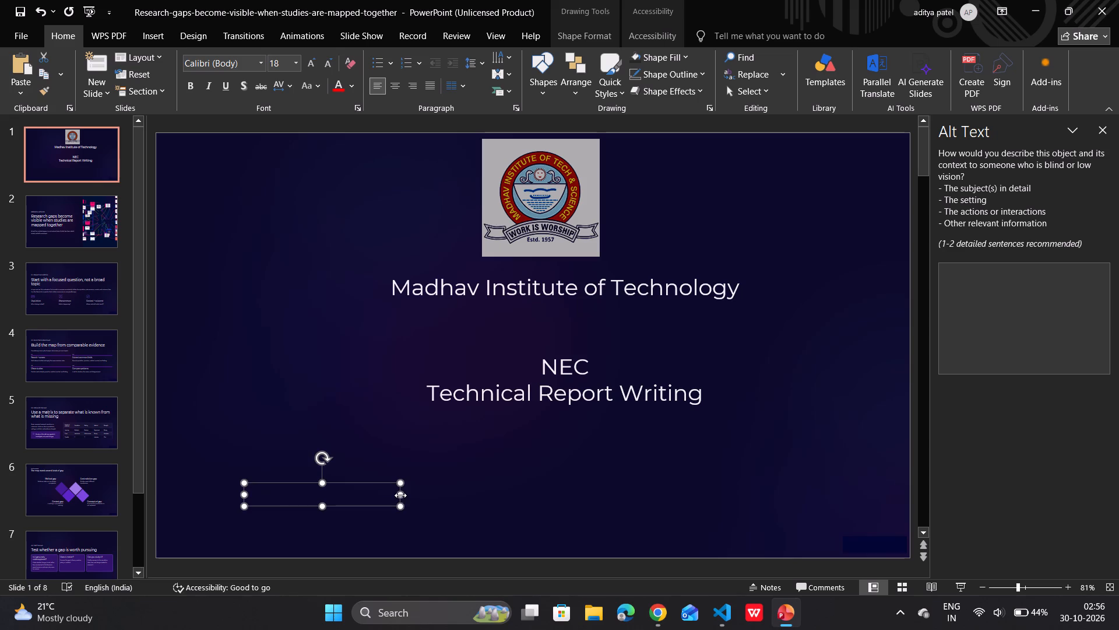
drag(321, 484, 321, 460)
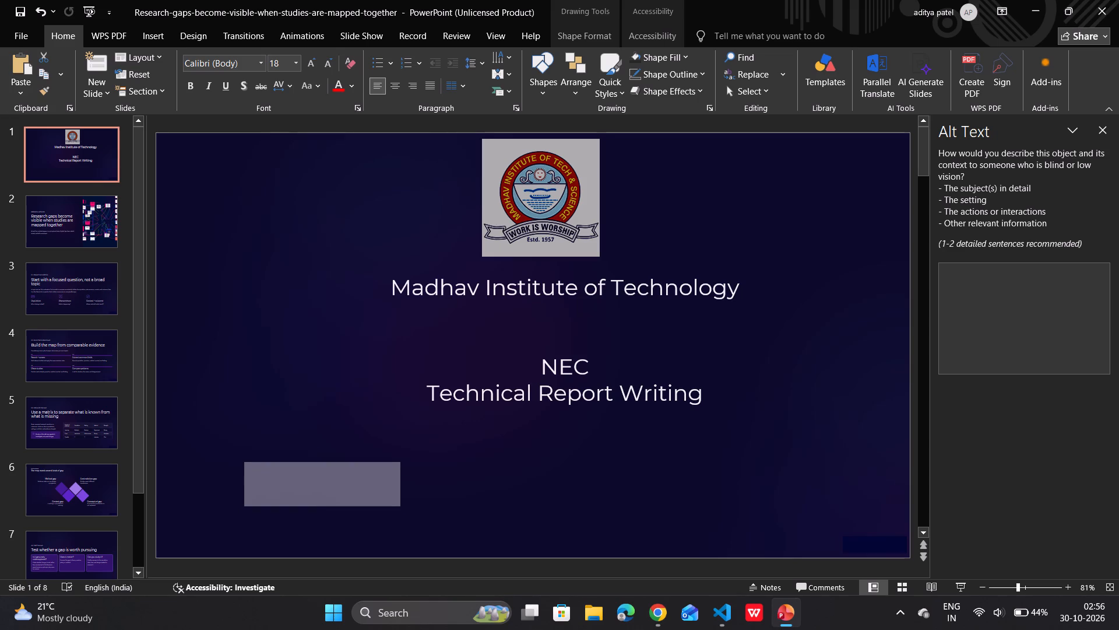
drag(321, 460, 322, 451)
click(305, 493)
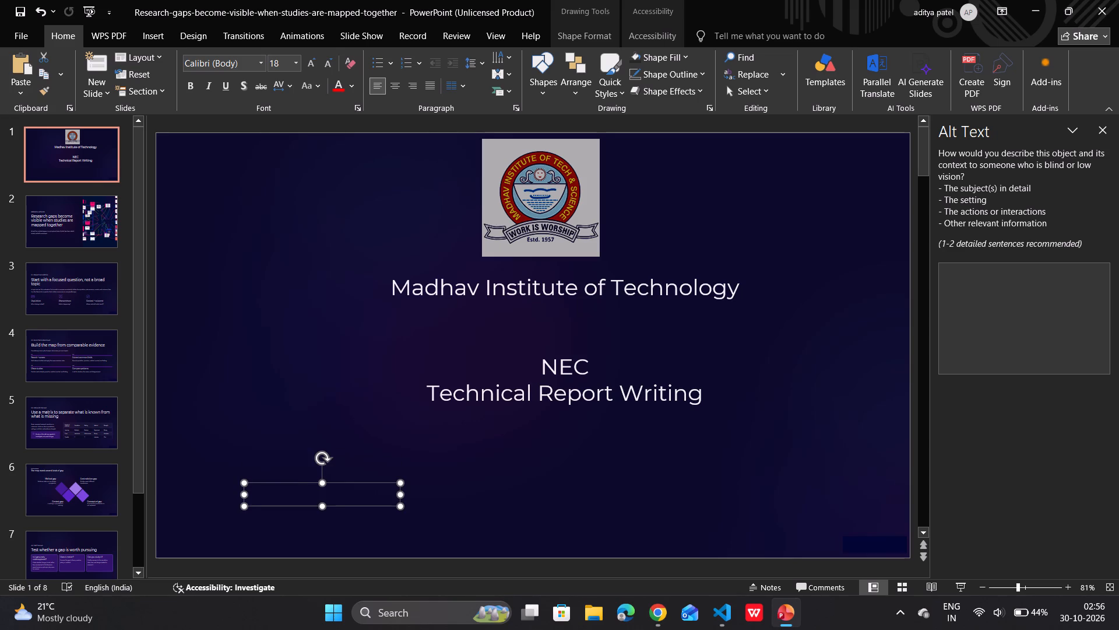
click(254, 495)
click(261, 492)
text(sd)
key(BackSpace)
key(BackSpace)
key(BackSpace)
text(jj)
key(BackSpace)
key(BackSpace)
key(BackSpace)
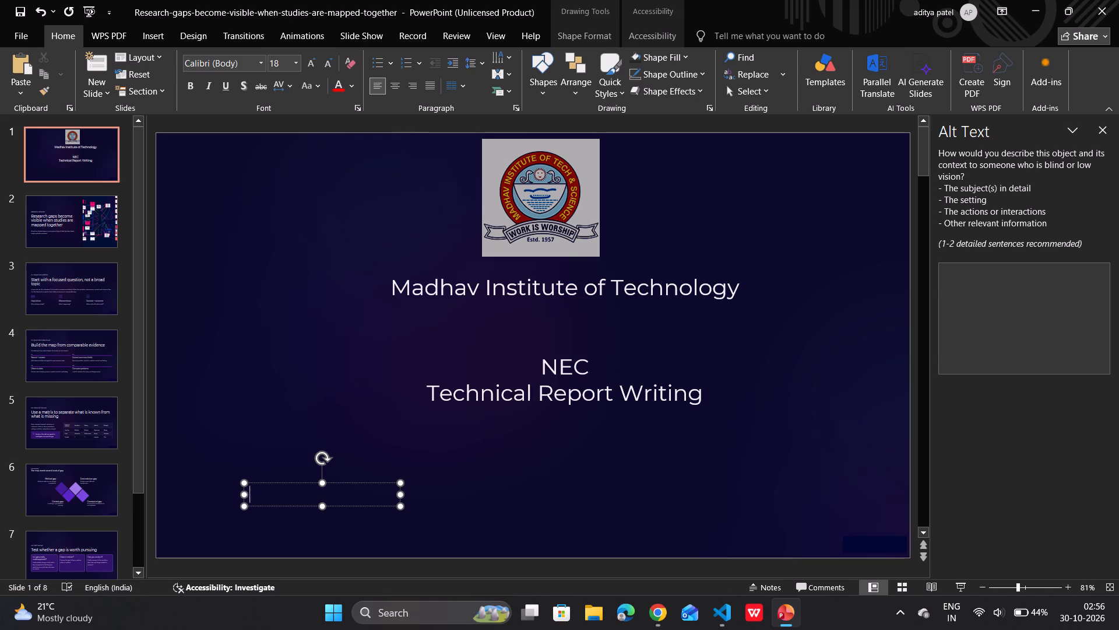
Enter "Submitted By:" in the empty text box, with the student's full name on the line below it.
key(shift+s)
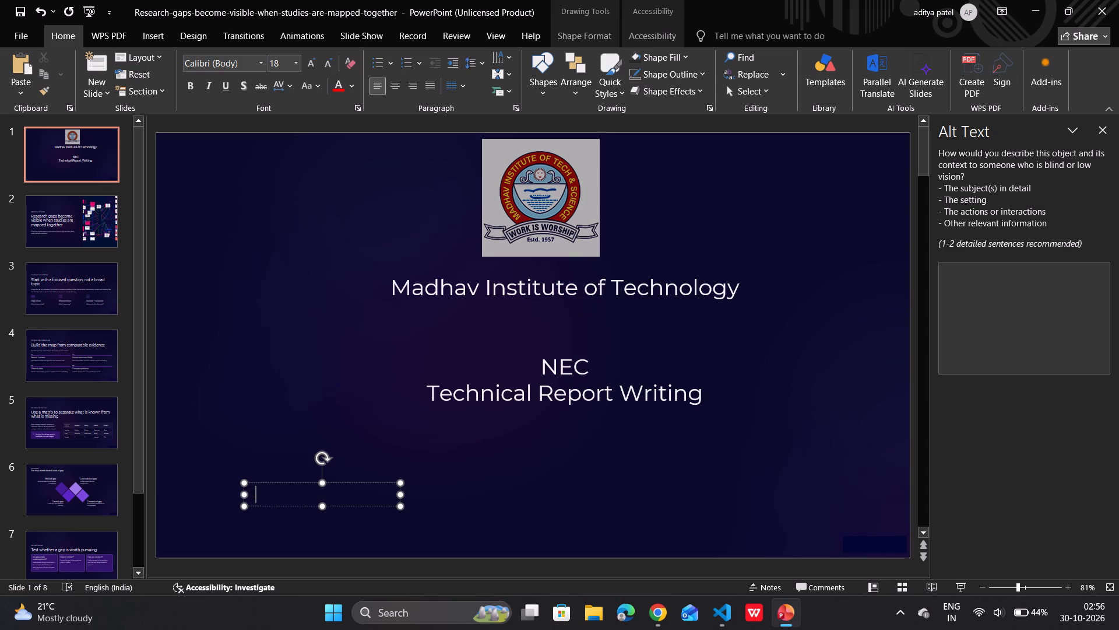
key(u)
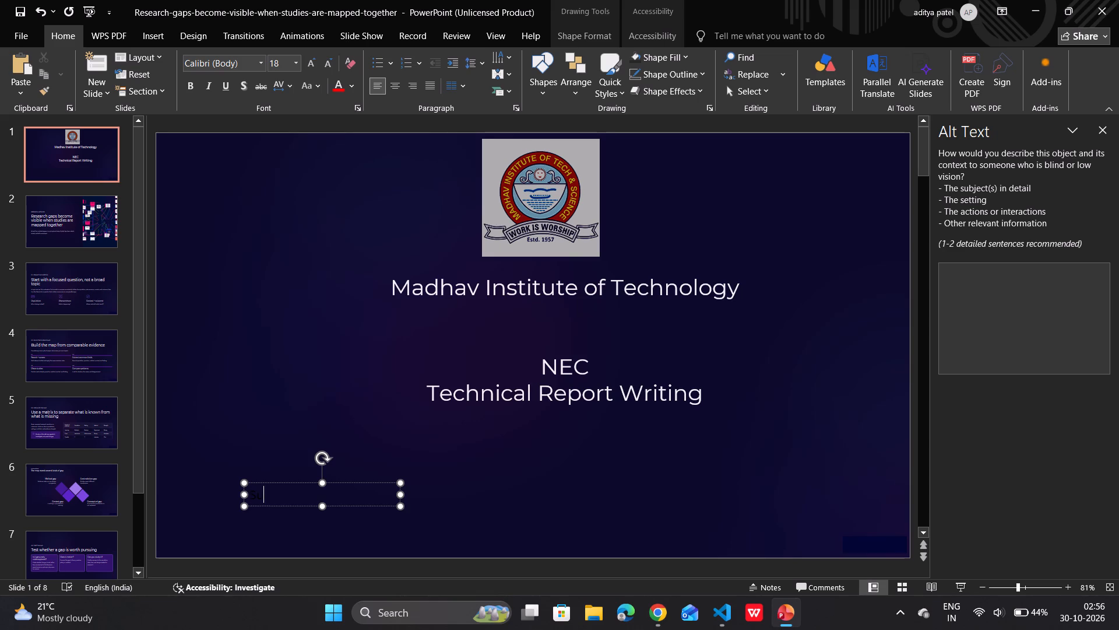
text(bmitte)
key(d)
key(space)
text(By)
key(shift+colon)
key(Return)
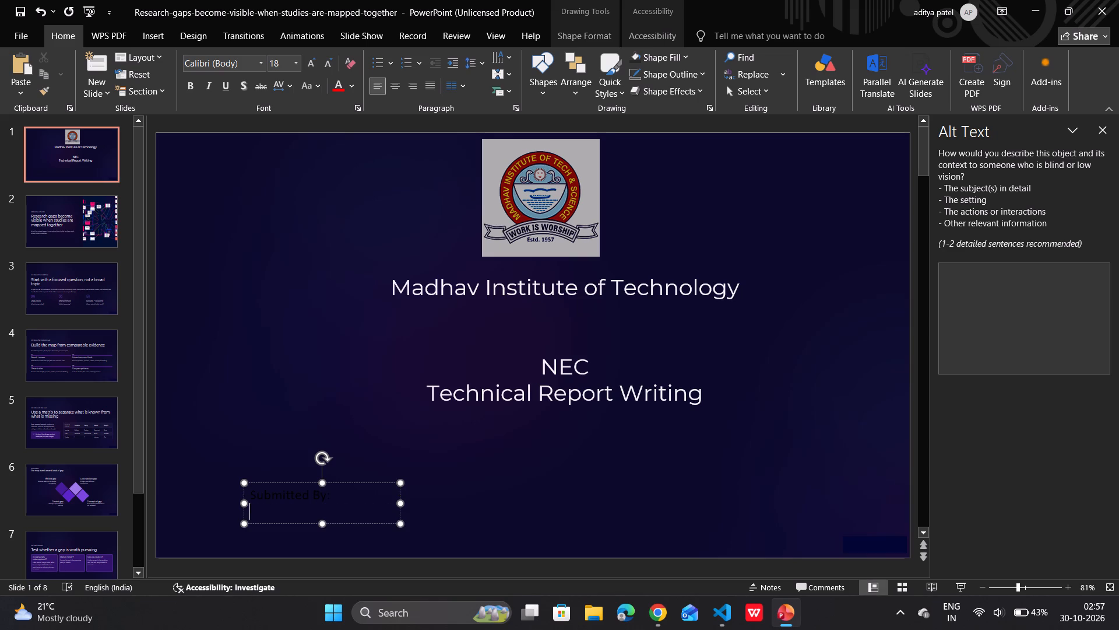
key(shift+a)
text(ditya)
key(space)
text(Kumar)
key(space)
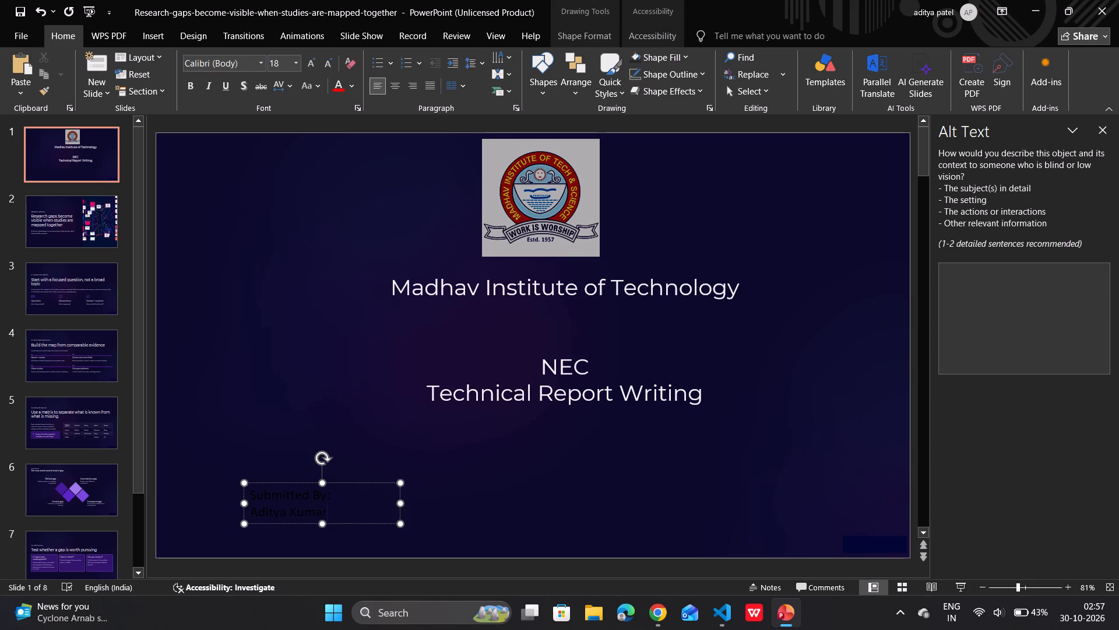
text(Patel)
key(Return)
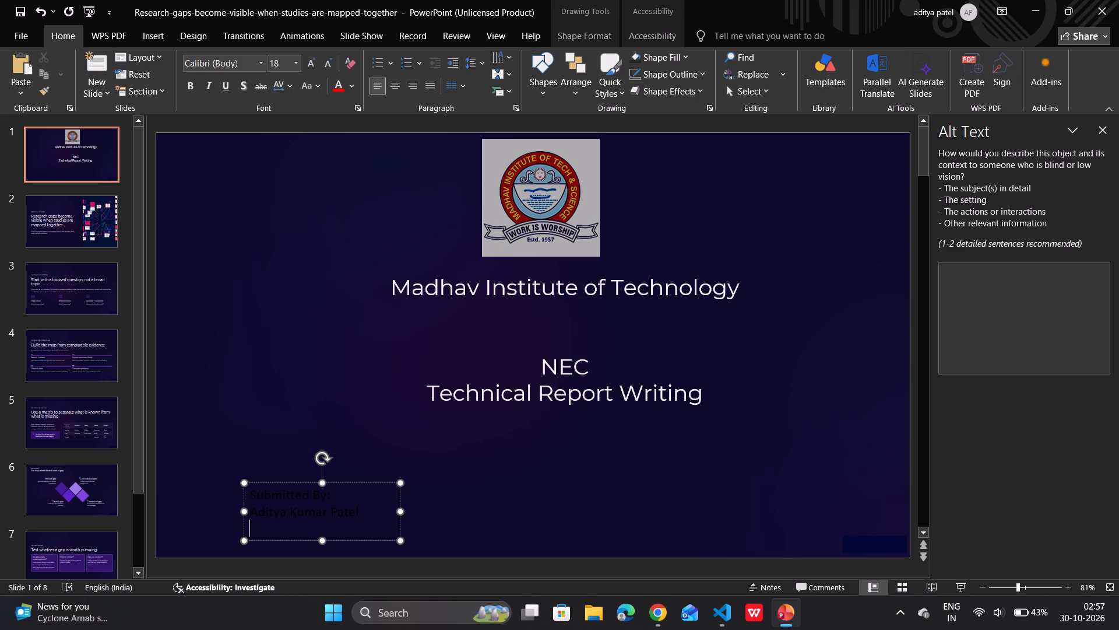
Enter the student's enrolment number on the third line of the text box, below the name.
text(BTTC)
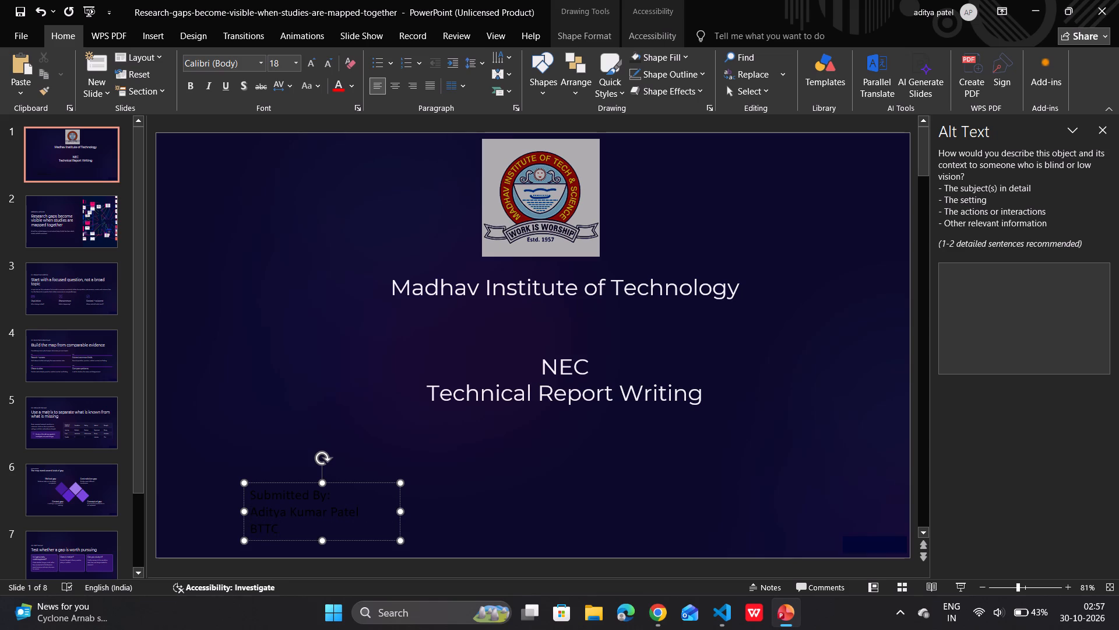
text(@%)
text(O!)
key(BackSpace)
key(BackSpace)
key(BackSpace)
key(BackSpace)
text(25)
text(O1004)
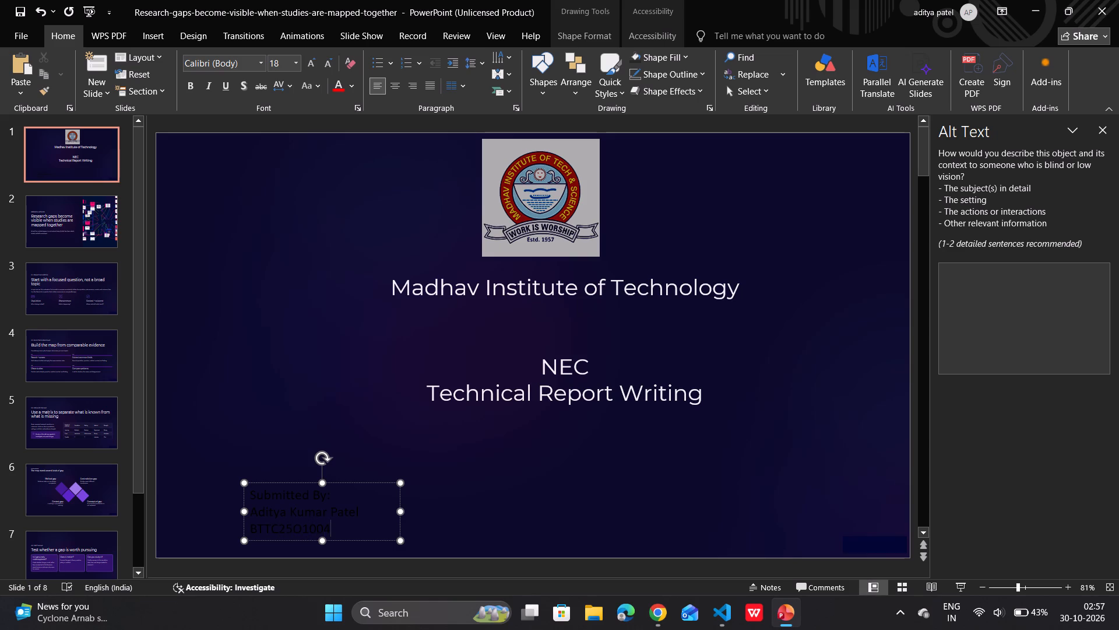
Enclose the student's enrolment number in parentheses.
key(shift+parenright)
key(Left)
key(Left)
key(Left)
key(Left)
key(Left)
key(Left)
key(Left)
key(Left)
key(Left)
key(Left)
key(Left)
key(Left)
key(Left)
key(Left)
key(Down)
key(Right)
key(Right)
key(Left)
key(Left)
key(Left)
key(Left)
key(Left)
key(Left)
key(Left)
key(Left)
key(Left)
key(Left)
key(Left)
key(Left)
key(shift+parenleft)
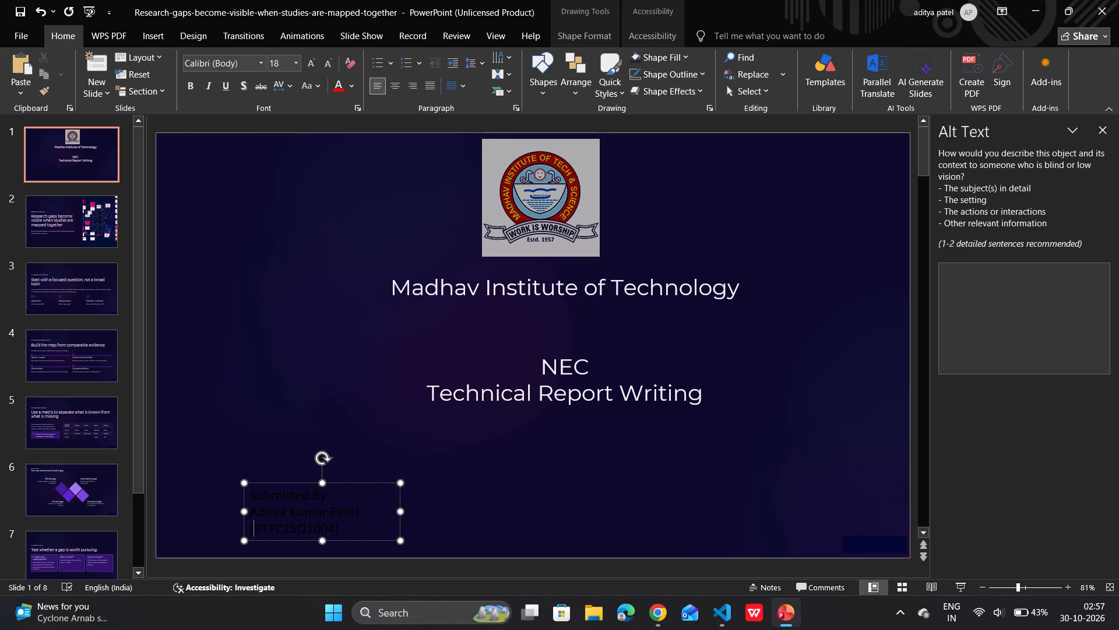
Change the font colour of all three submission lines to the off-white theme colour, third in the main theme row.
drag(340, 531, 269, 496)
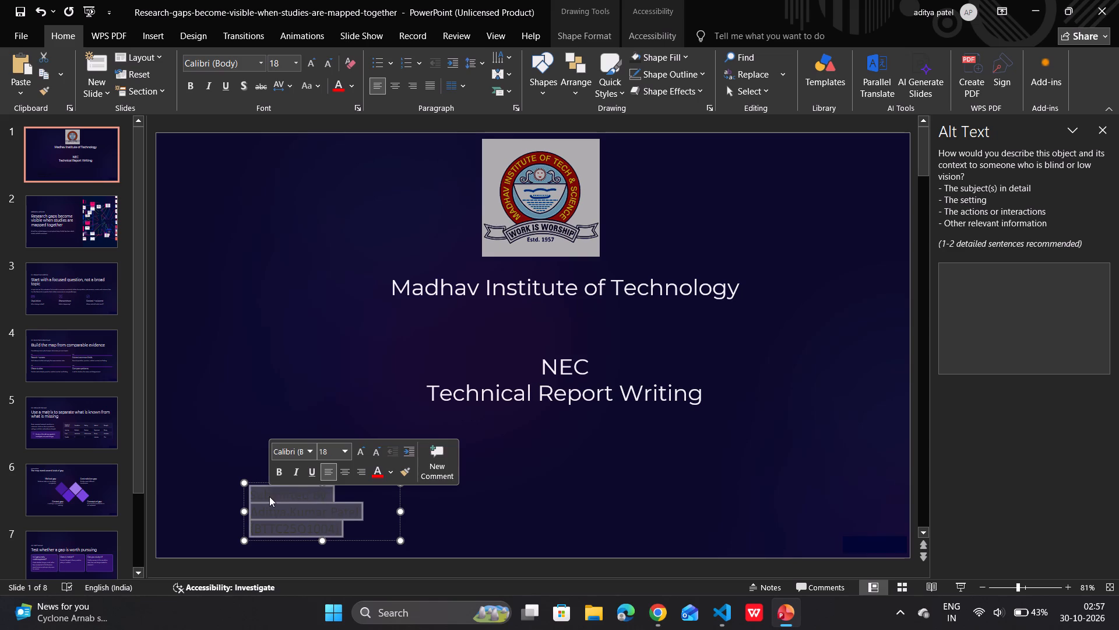
click(394, 471)
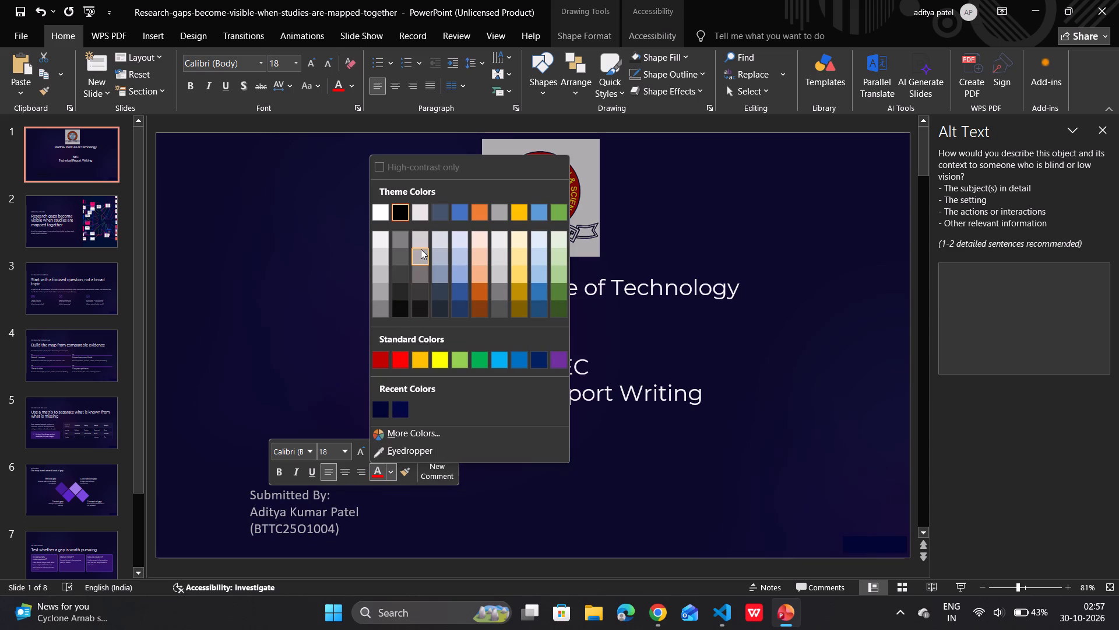
click(420, 212)
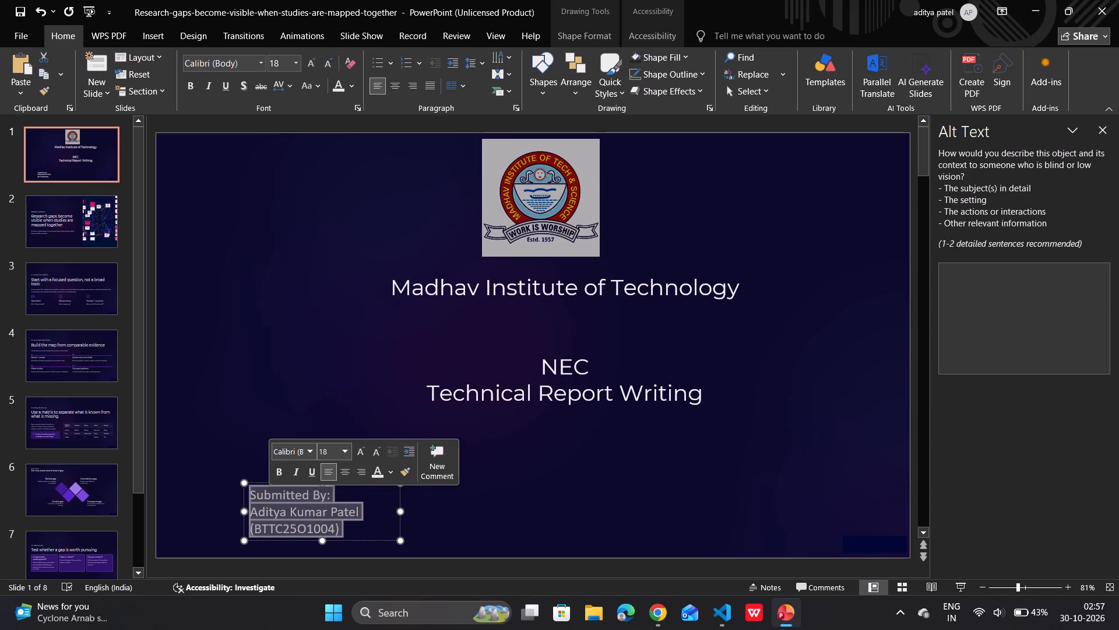
Move the "Submitted By:" text box slightly higher on the slide.
click(383, 509)
drag(376, 505, 368, 478)
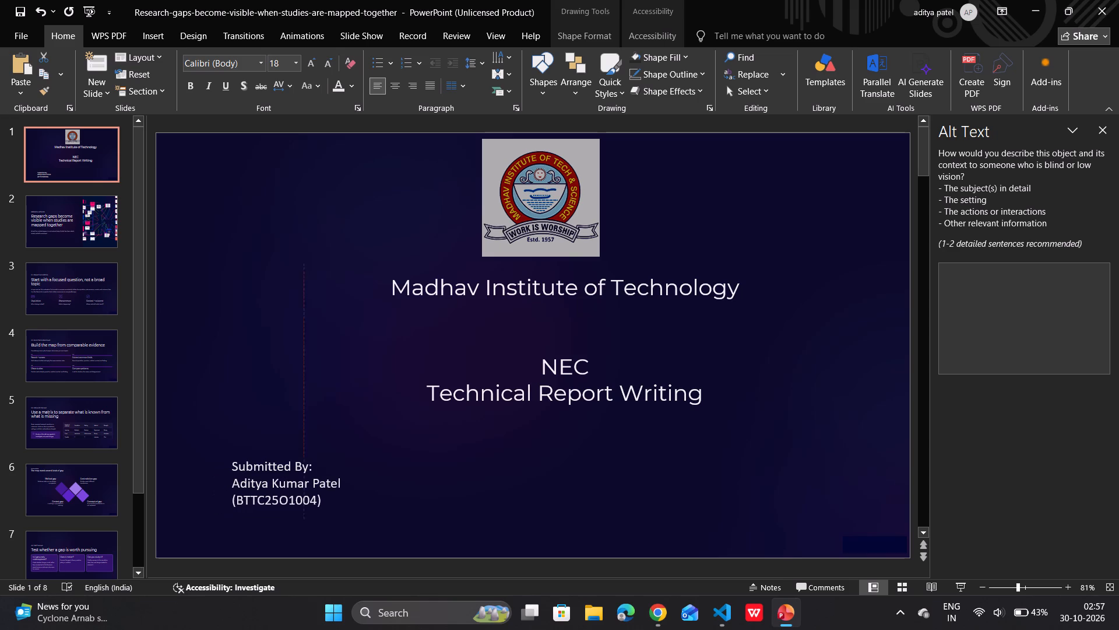
drag(368, 478, 376, 487)
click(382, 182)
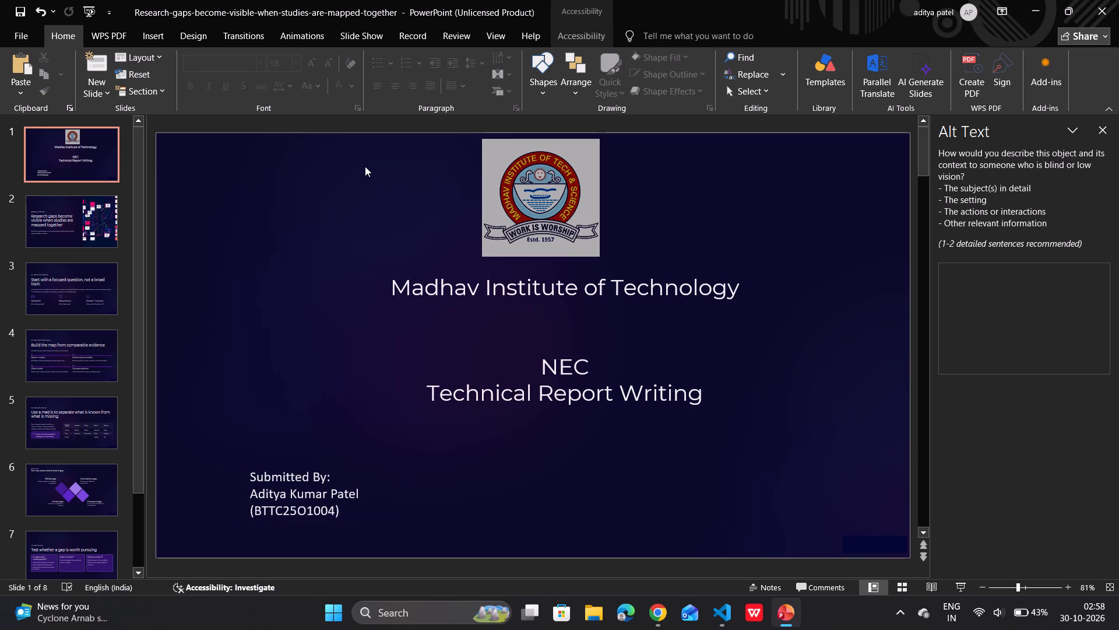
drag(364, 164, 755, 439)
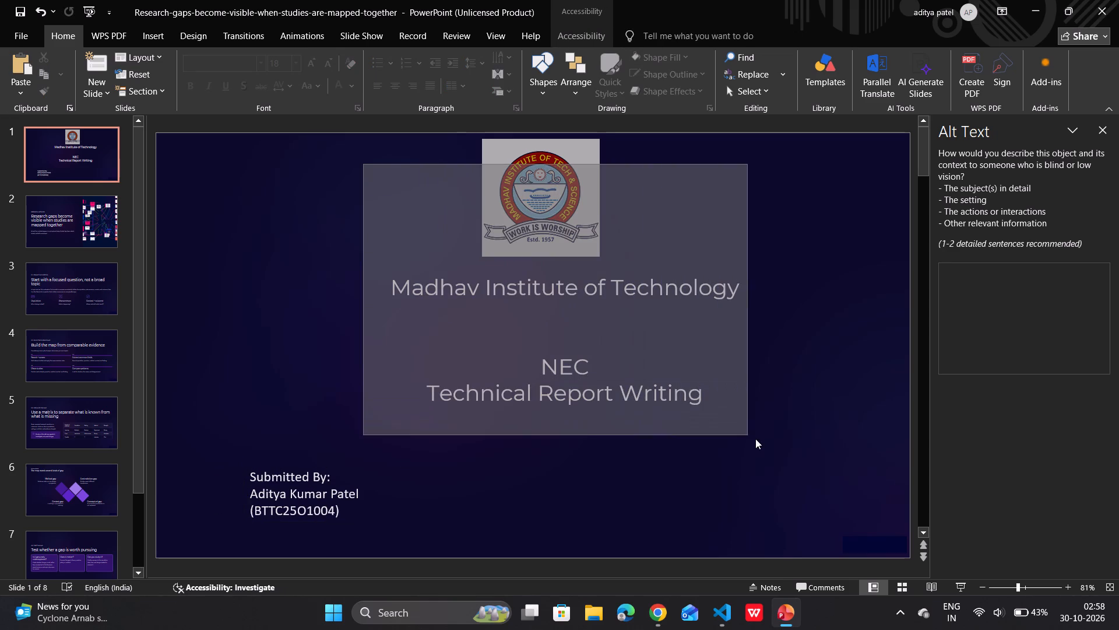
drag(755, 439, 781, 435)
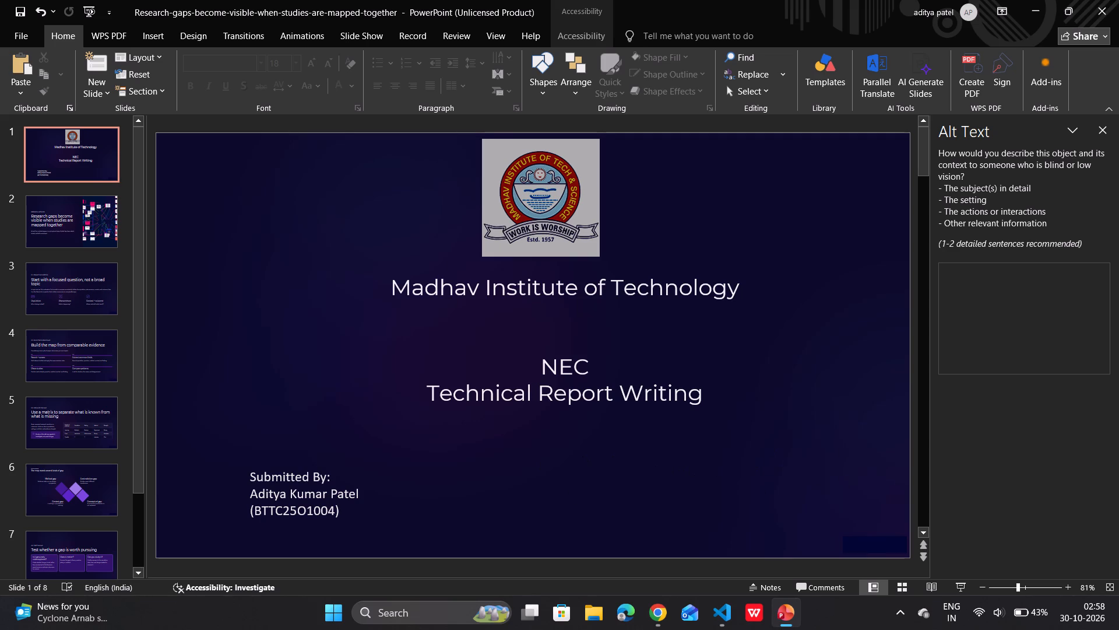
Copy the word "Technical" from the "Technical Report Writing" line.
drag(427, 391, 531, 391)
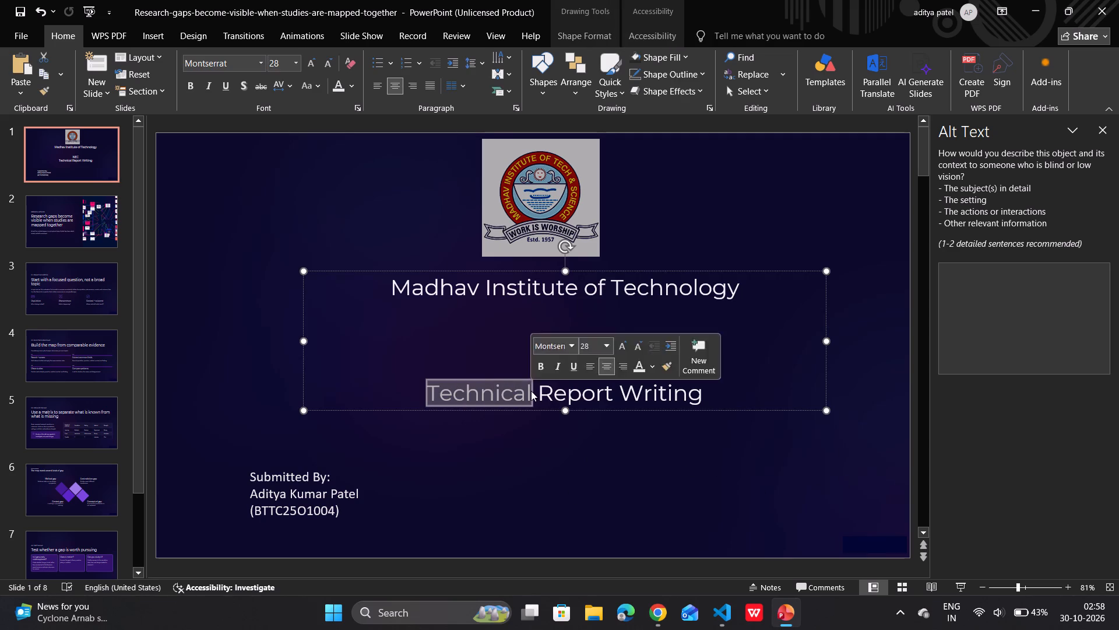
key(ctrl+c)
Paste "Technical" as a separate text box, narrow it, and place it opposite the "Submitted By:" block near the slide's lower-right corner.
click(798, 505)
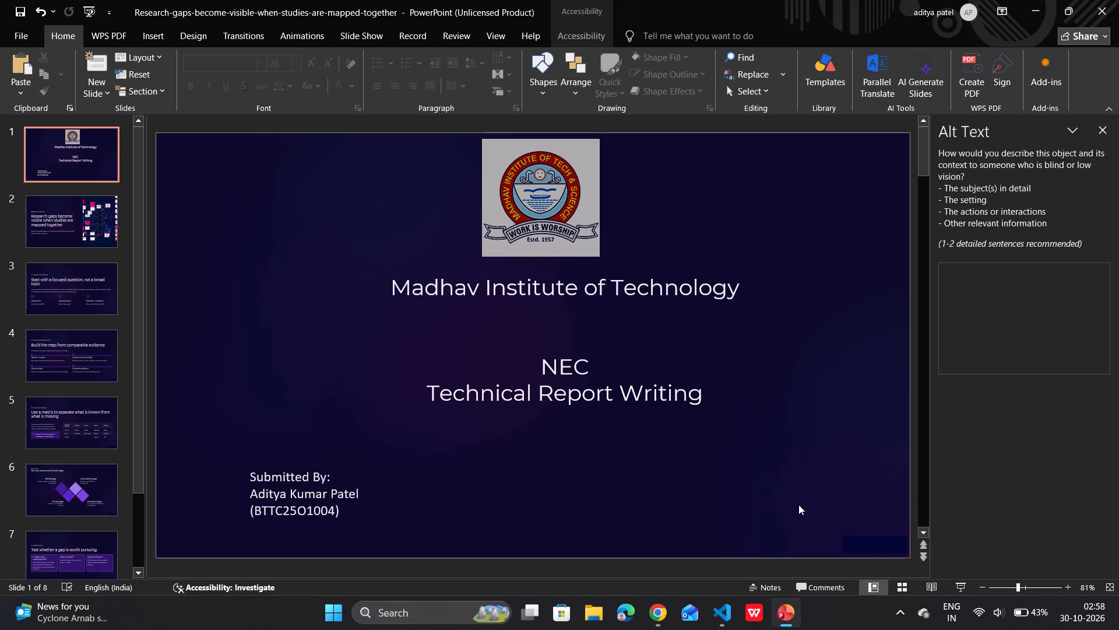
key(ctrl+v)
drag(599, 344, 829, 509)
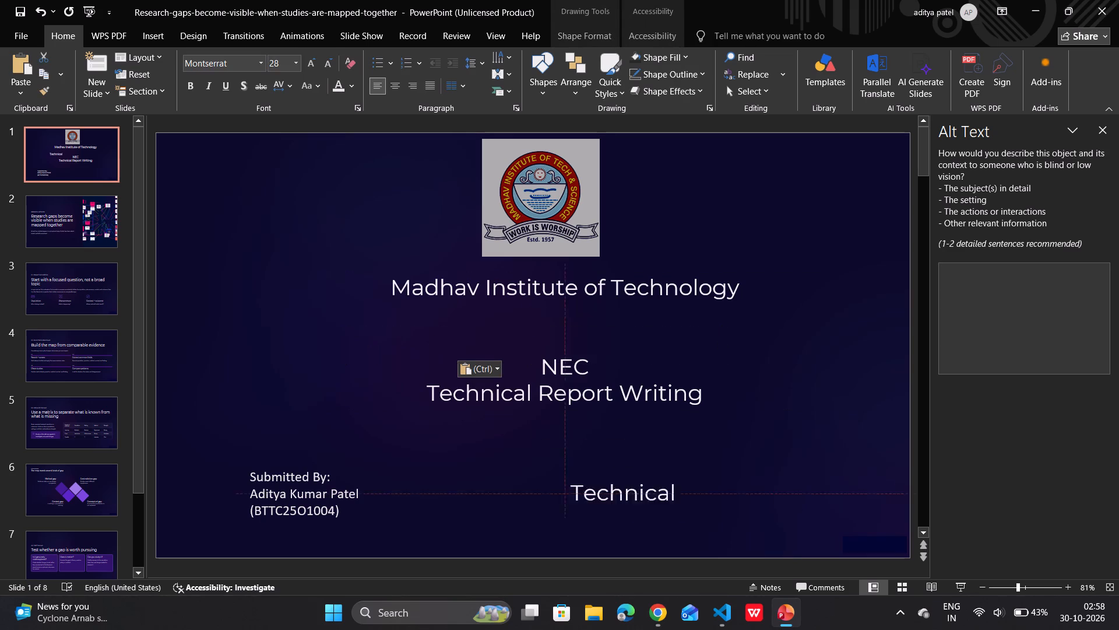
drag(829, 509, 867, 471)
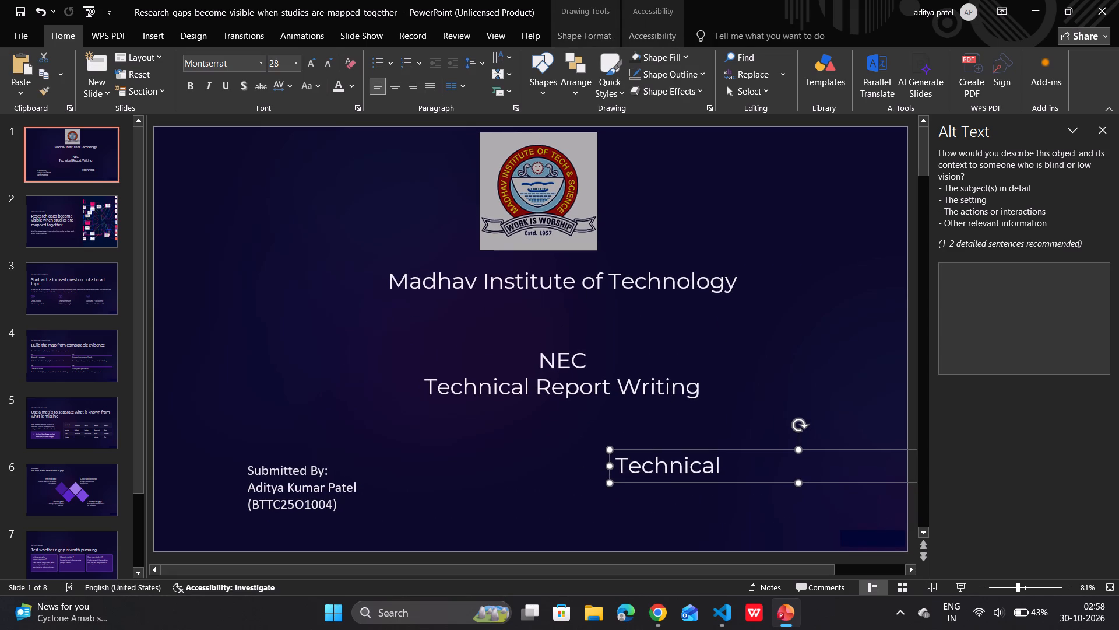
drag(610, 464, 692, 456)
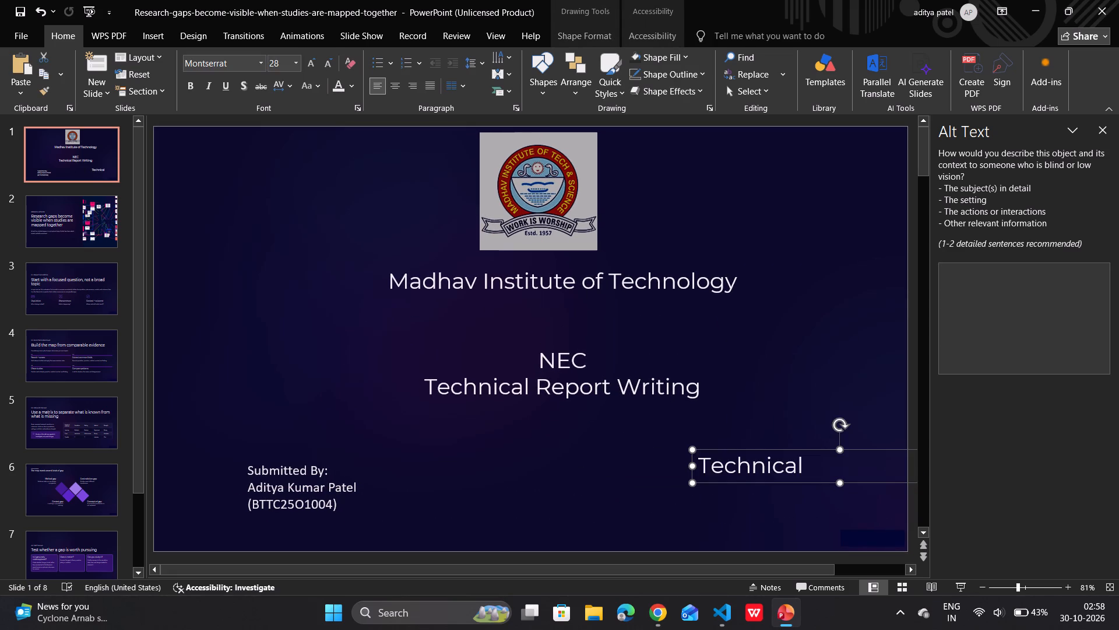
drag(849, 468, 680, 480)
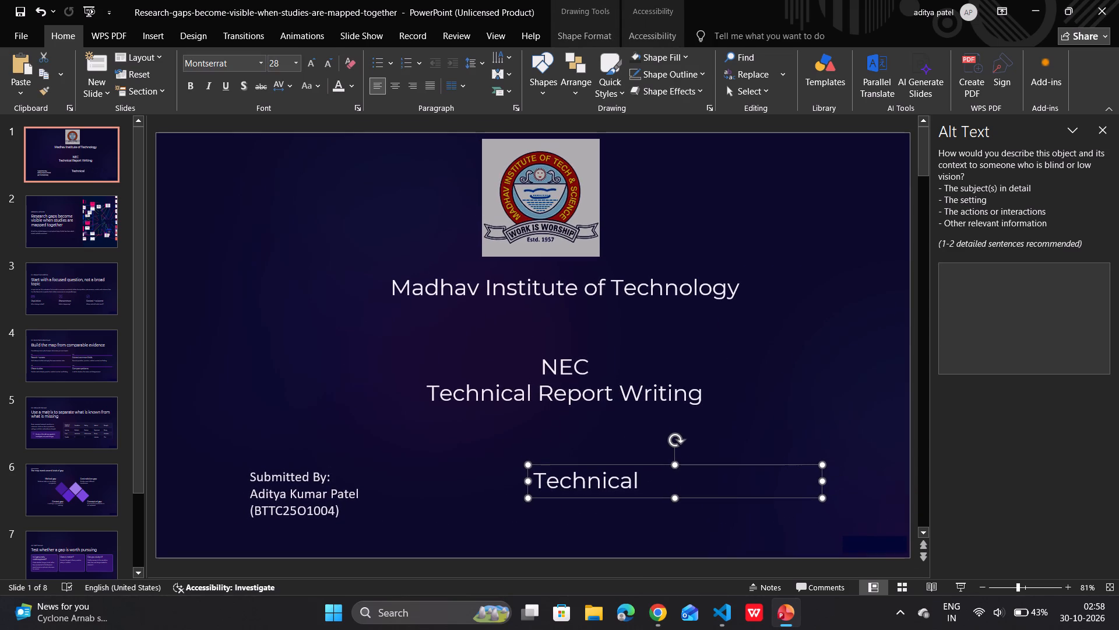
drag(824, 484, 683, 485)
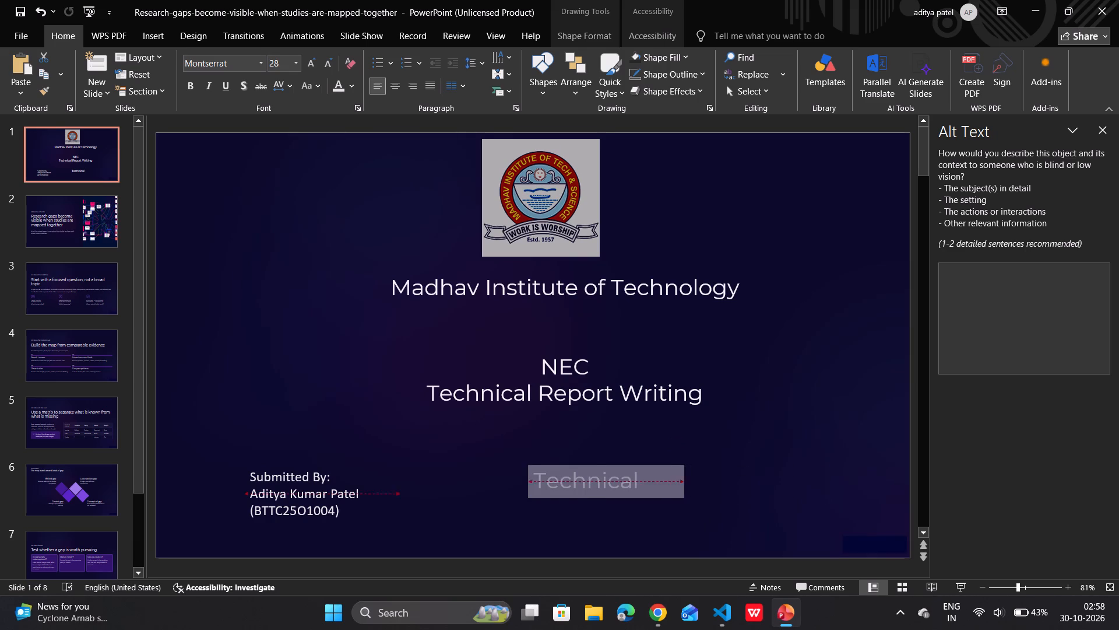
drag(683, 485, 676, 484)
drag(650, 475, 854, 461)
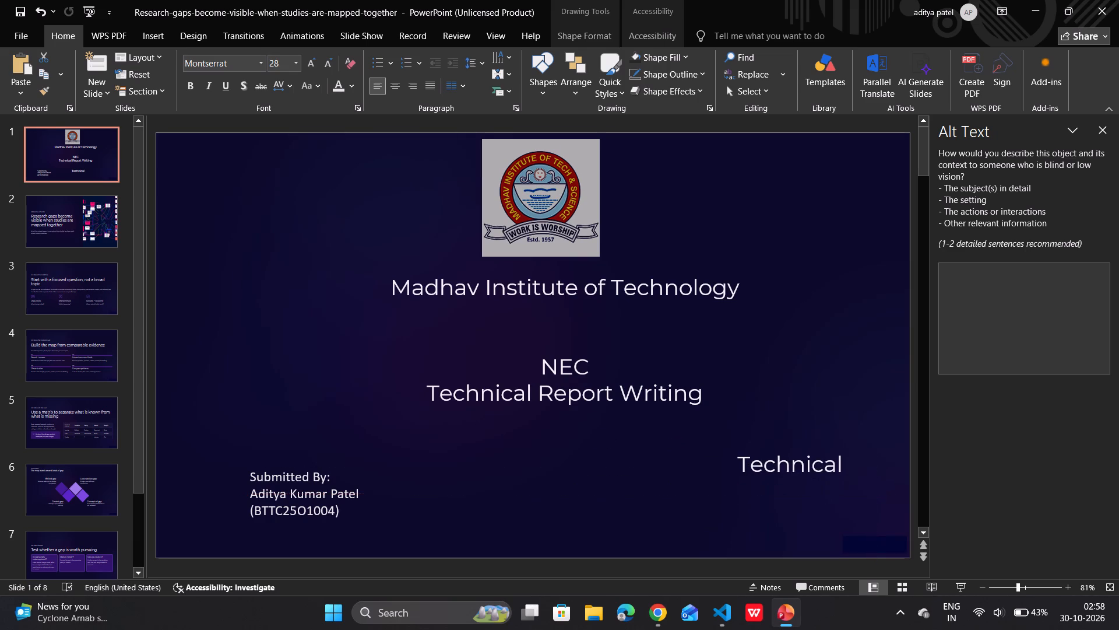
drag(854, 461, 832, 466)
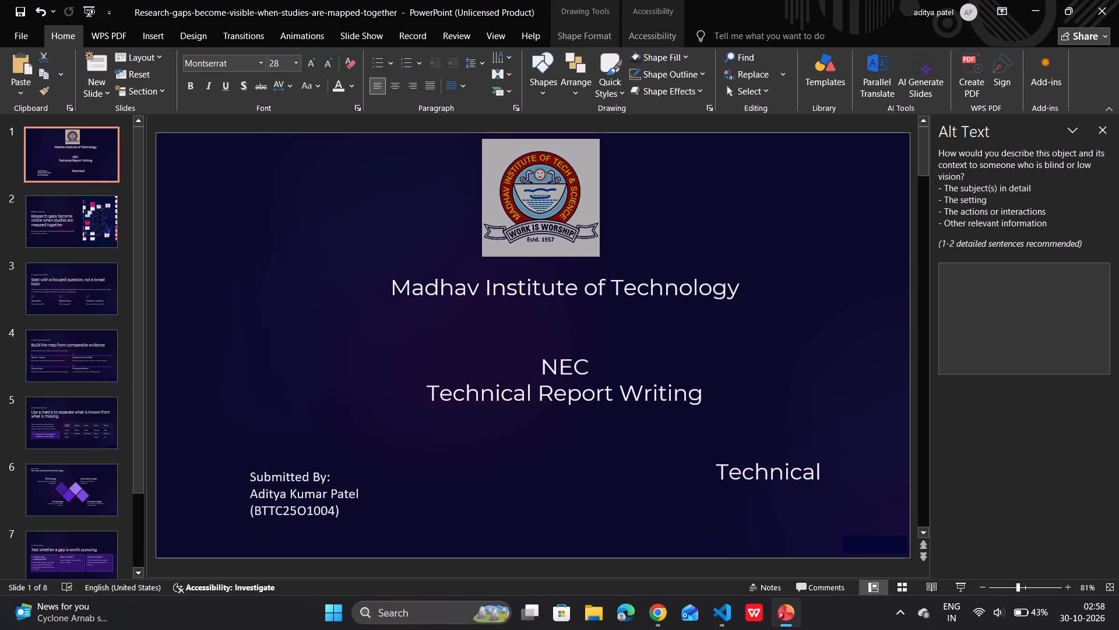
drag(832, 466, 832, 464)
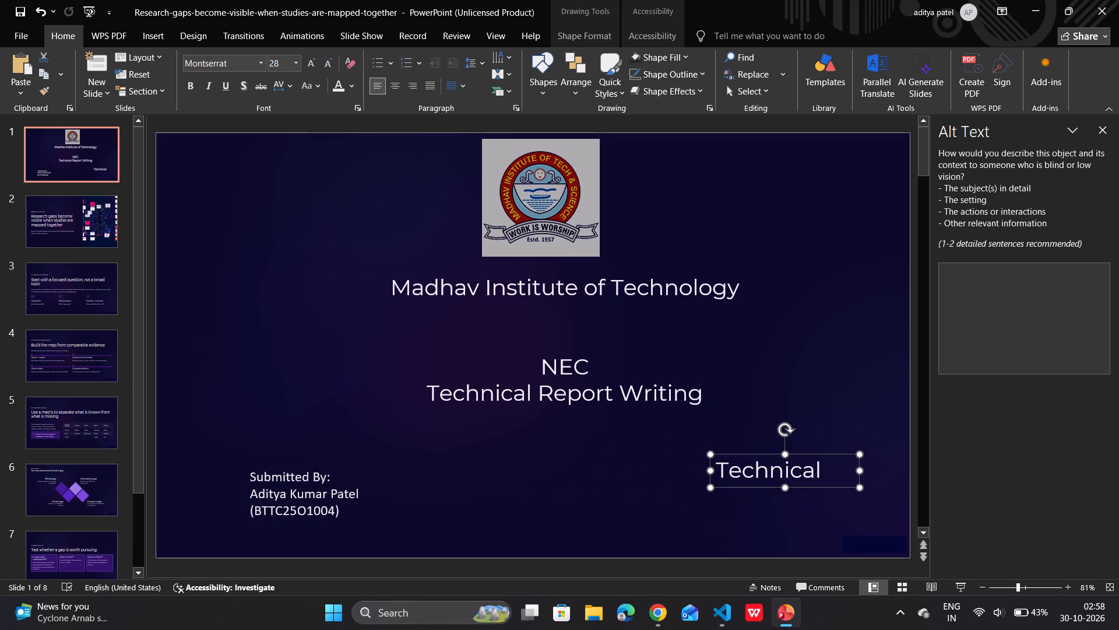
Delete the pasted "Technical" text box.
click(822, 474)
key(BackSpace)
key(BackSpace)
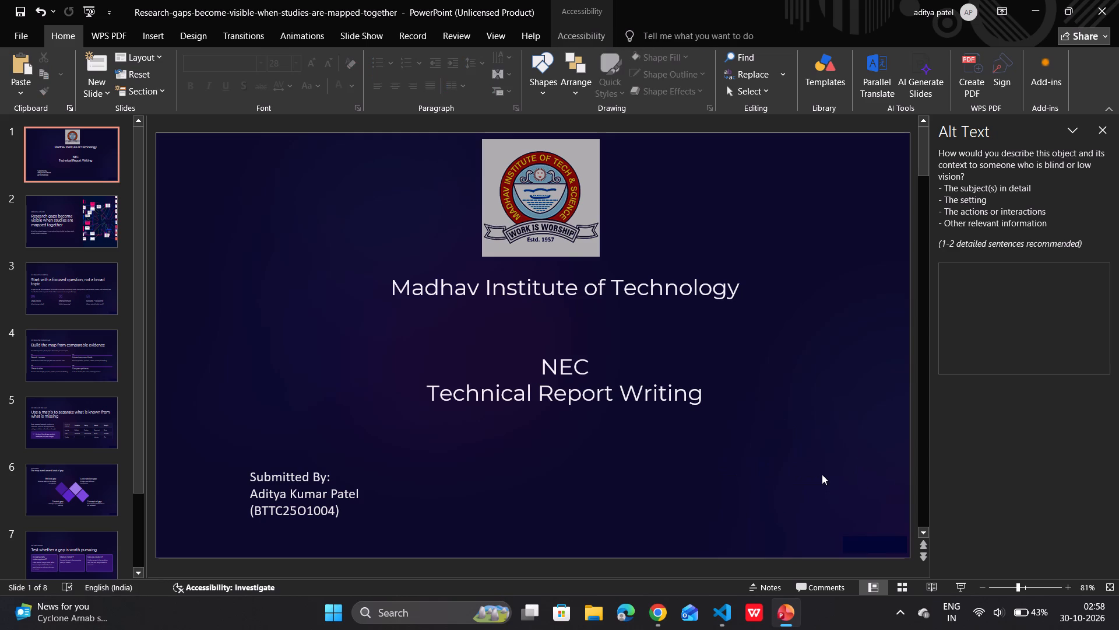
Paste "Technical" as a new text box, narrow it to about half its width, and move it opposite the "Submitted By:" block.
key(ctrl+v)
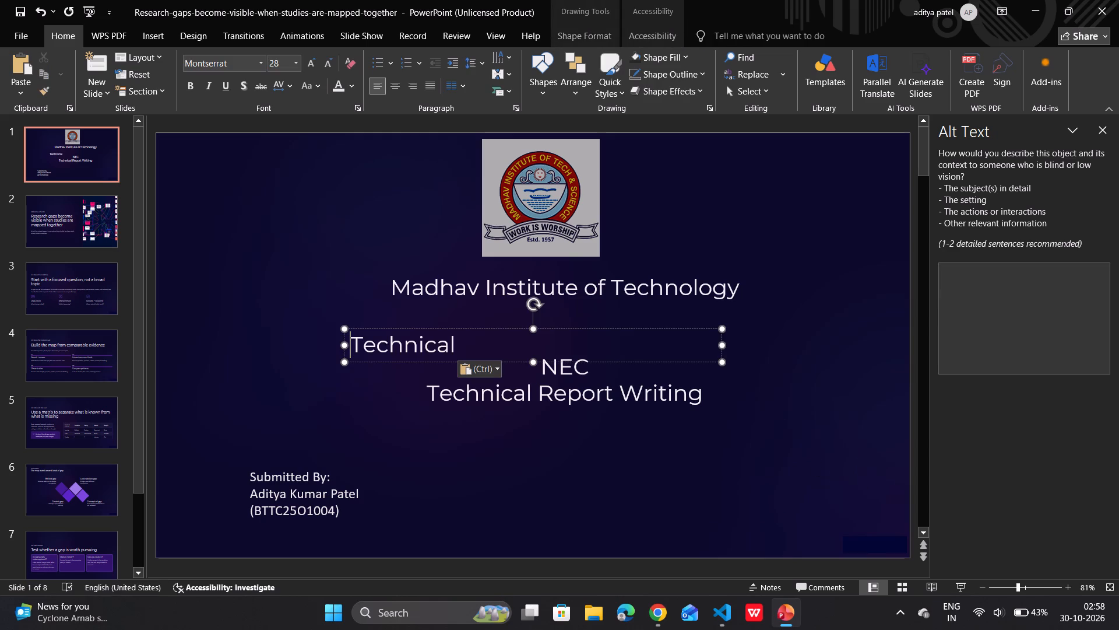
drag(725, 345, 531, 323)
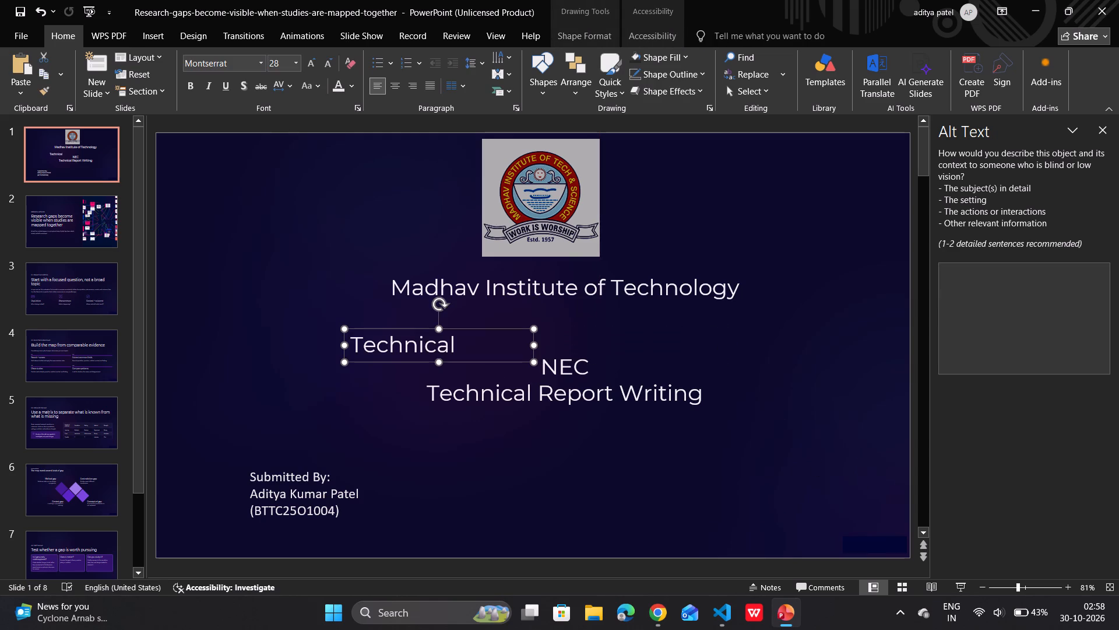
drag(505, 337, 841, 467)
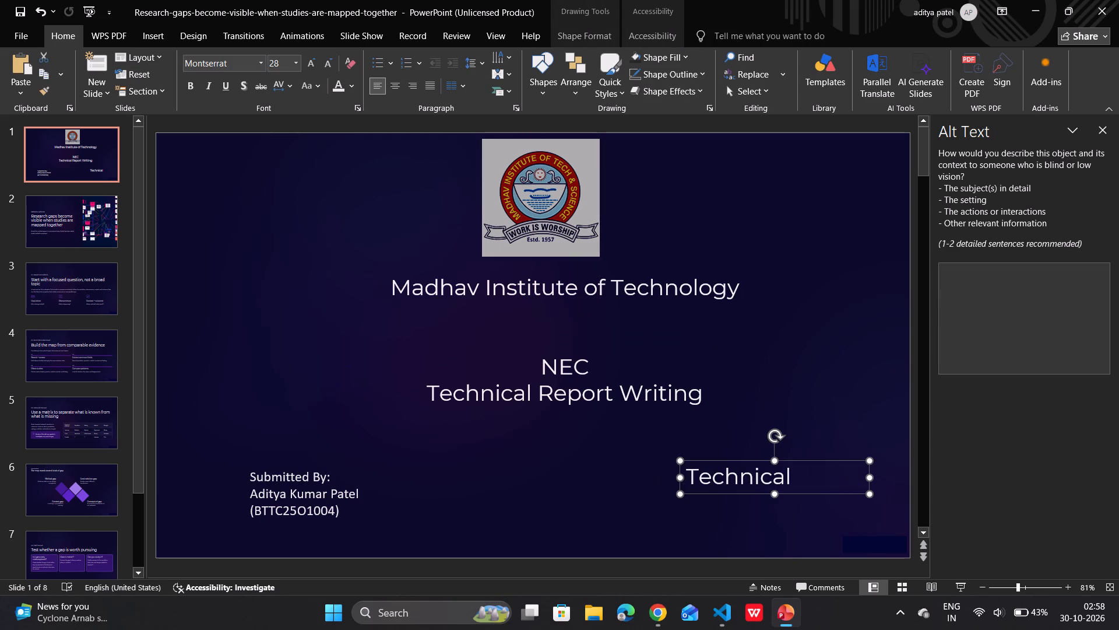
Replace "Technical" in the pasted text box with "Submitted to:" and start a new line below it.
click(782, 474)
key(Right)
key(Right)
key(BackSpace)
key(BackSpace)
key(BackSpace)
key(BackSpace)
key(BackSpace)
key(BackSpace)
key(BackSpace)
key(BackSpace)
key(BackSpace)
key(BackSpace)
key(BackSpace)
key(BackSpace)
key(BackSpace)
key(BackSpace)
key(BackSpace)
key(BackSpace)
key(BackSpace)
key(BackSpace)
key(BackSpace)
key(BackSpace)
text(Sub)
text(mitted)
key(space)
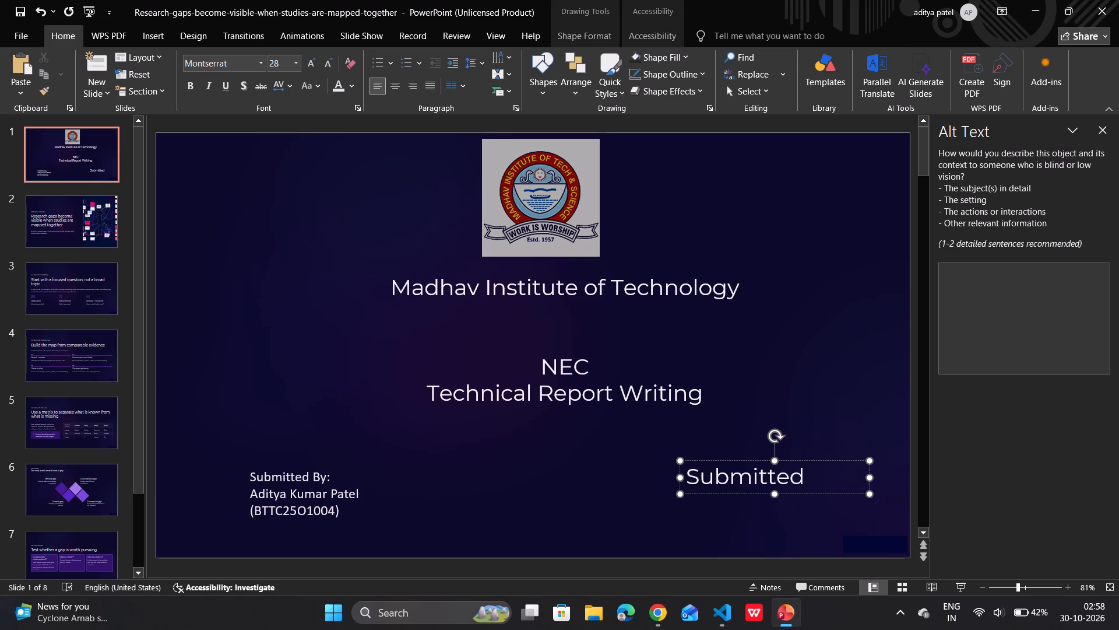
text(to)
key(shift+colon)
key(Return)
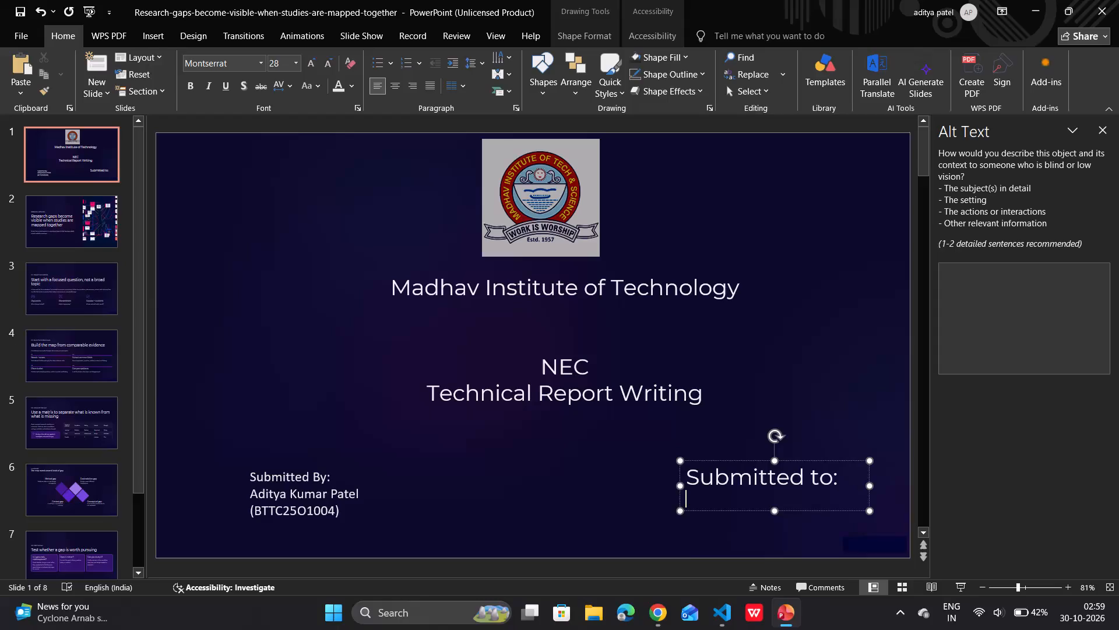
Enter the recipient's name with the title "Dr." on the line below "Submitted to:".
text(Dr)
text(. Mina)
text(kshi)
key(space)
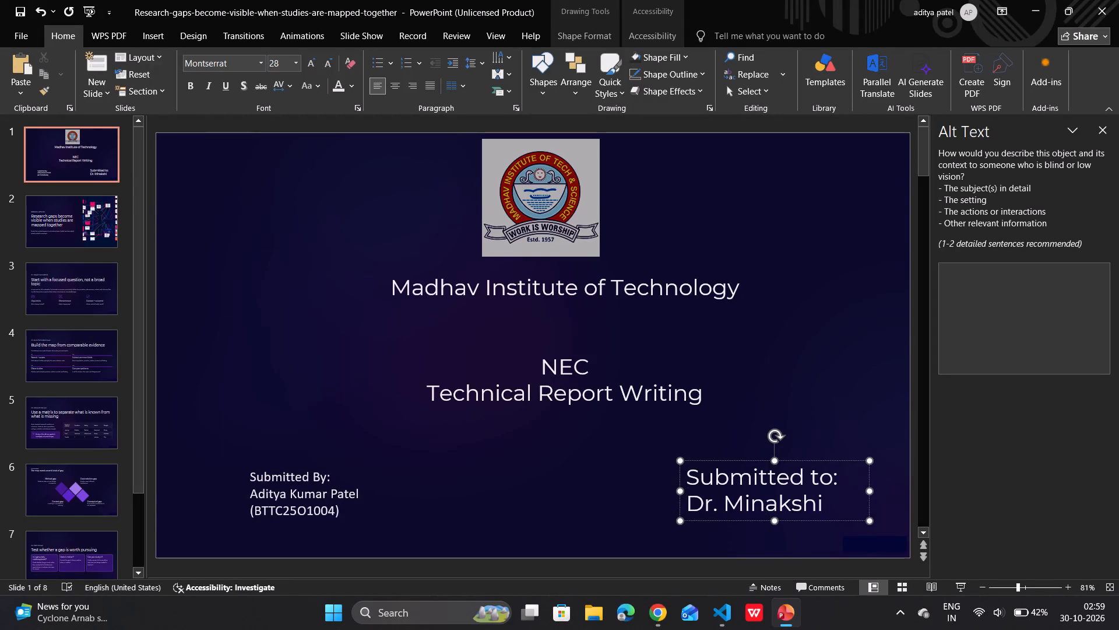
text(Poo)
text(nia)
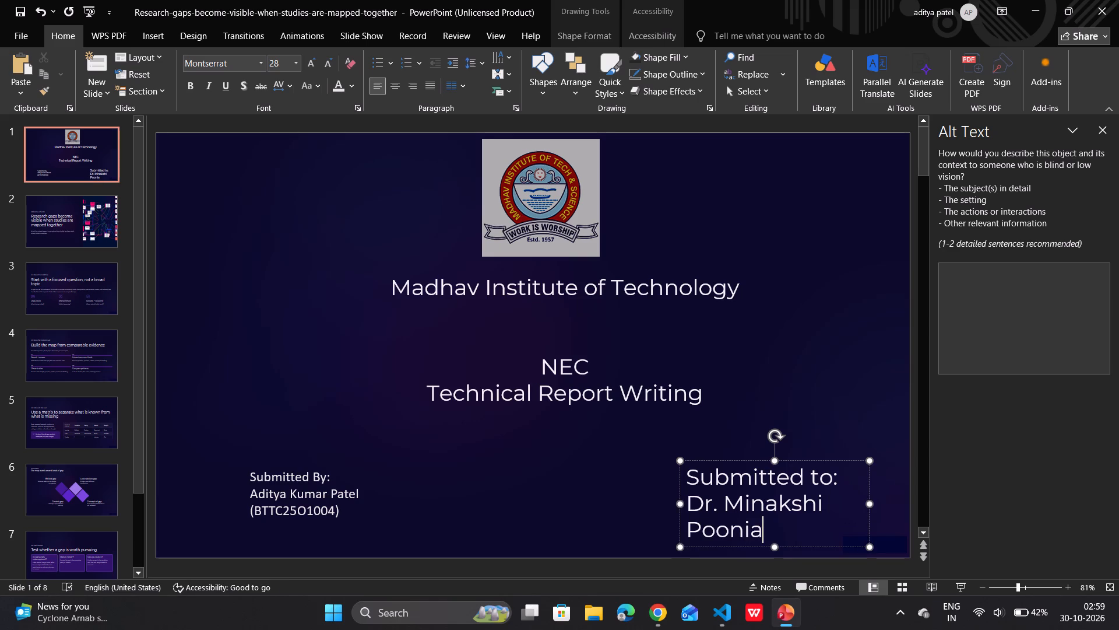
Set the font size of the whole "Submitted to:" block, including the recipient's name, to 18.
drag(765, 530, 694, 470)
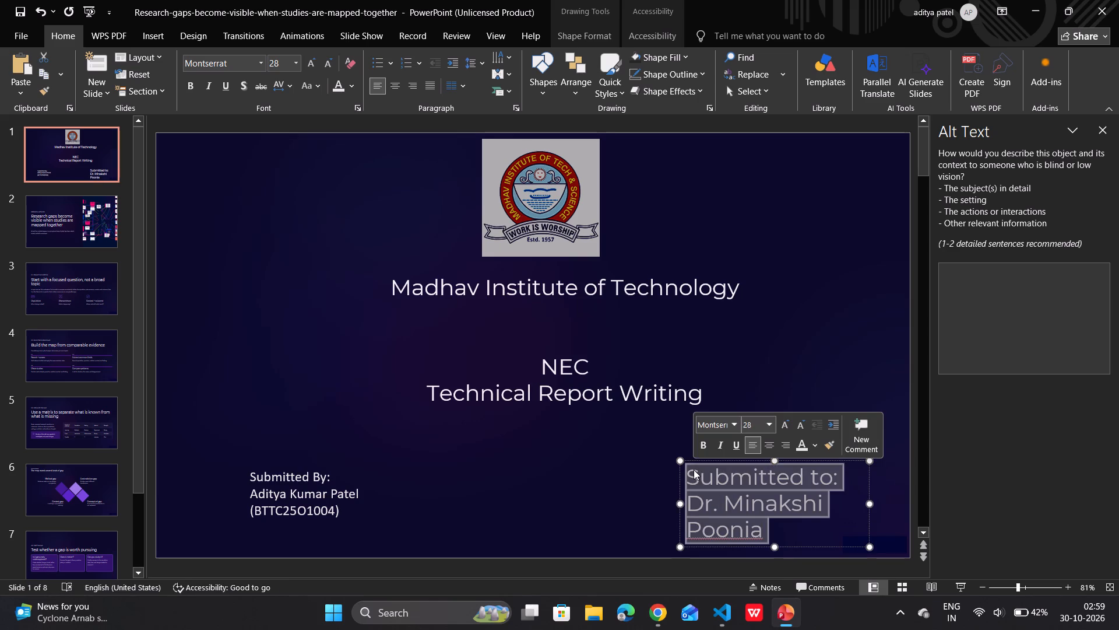
click(772, 419)
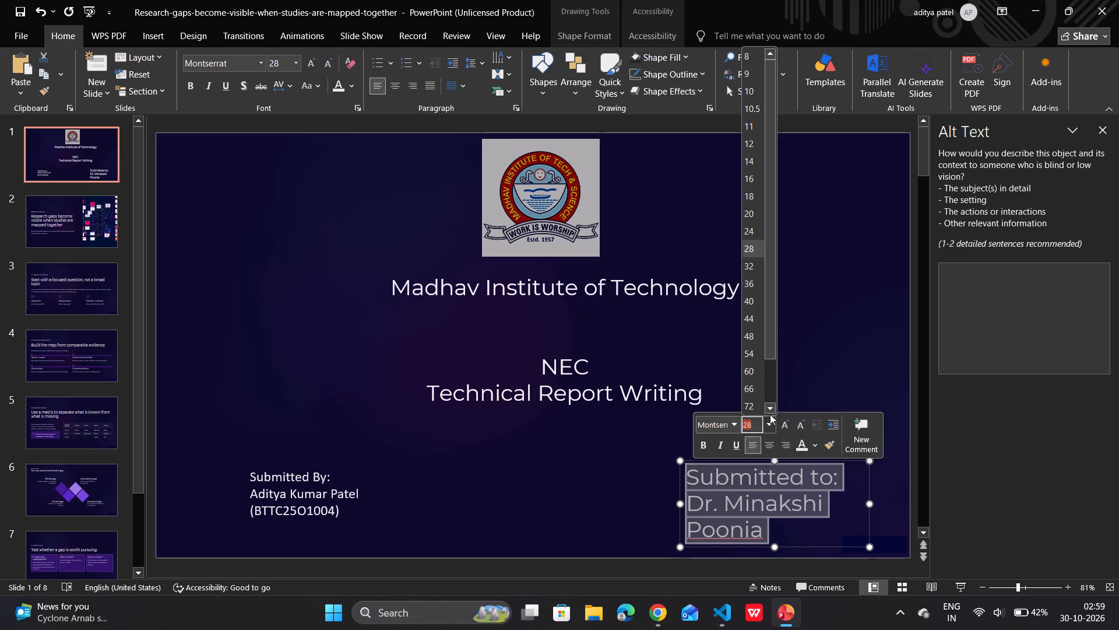
click(751, 191)
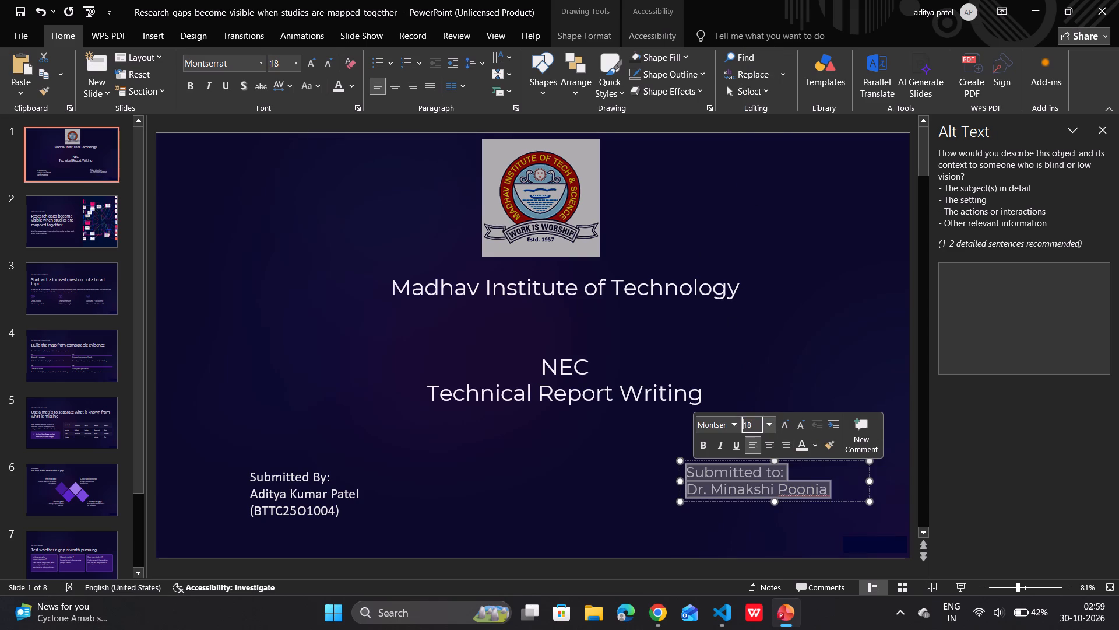
Set the font size of the whole "Submitted By:" block to 18.
drag(344, 510, 264, 474)
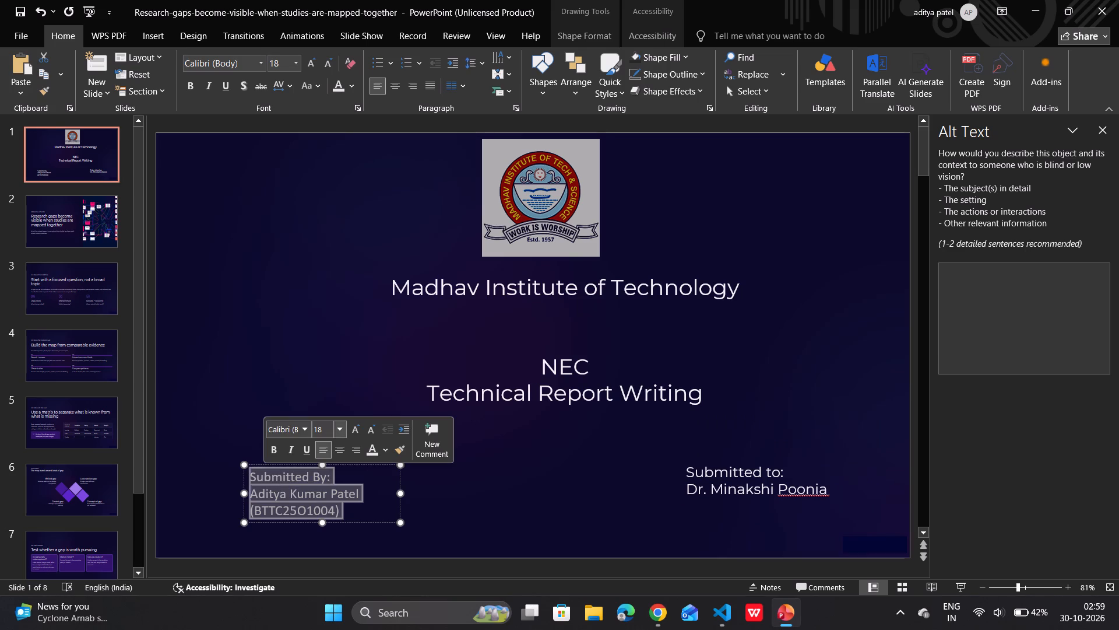
click(333, 431)
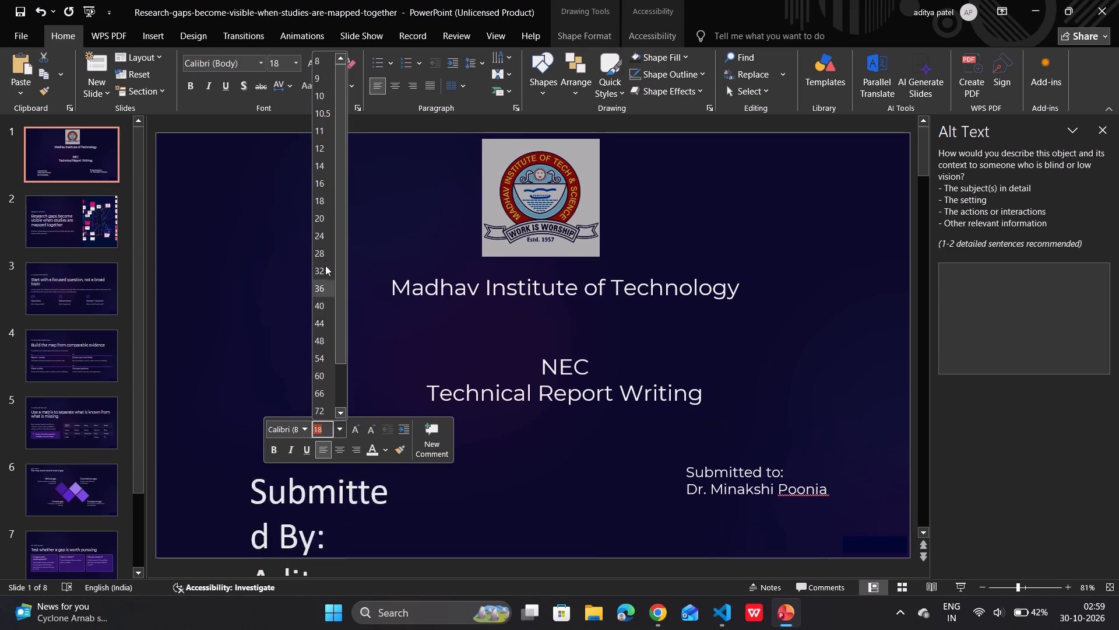
click(324, 201)
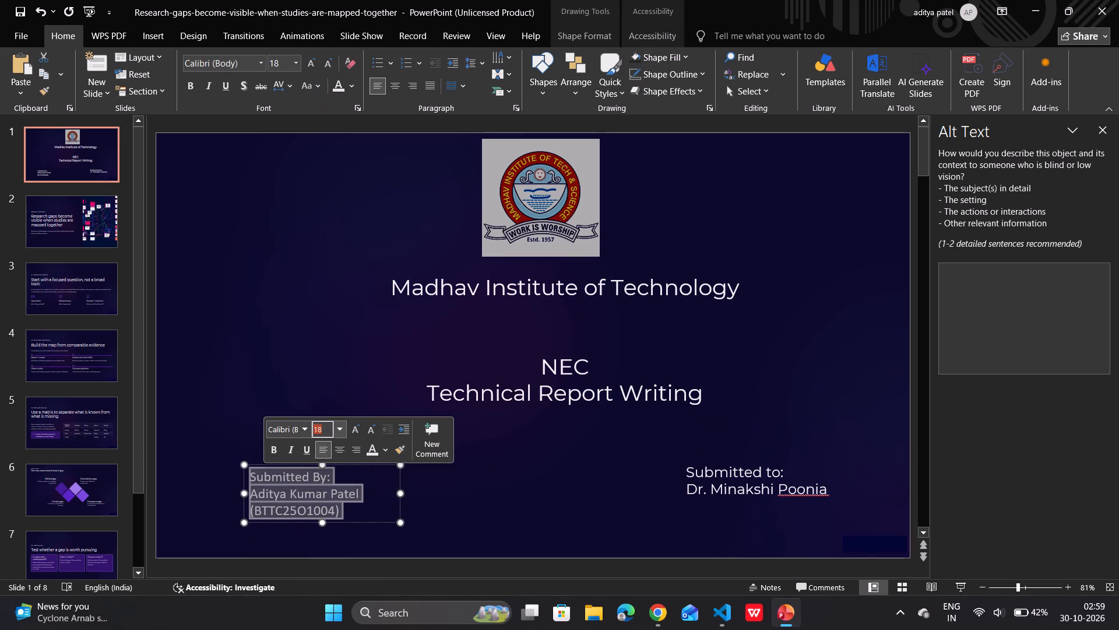
click(368, 487)
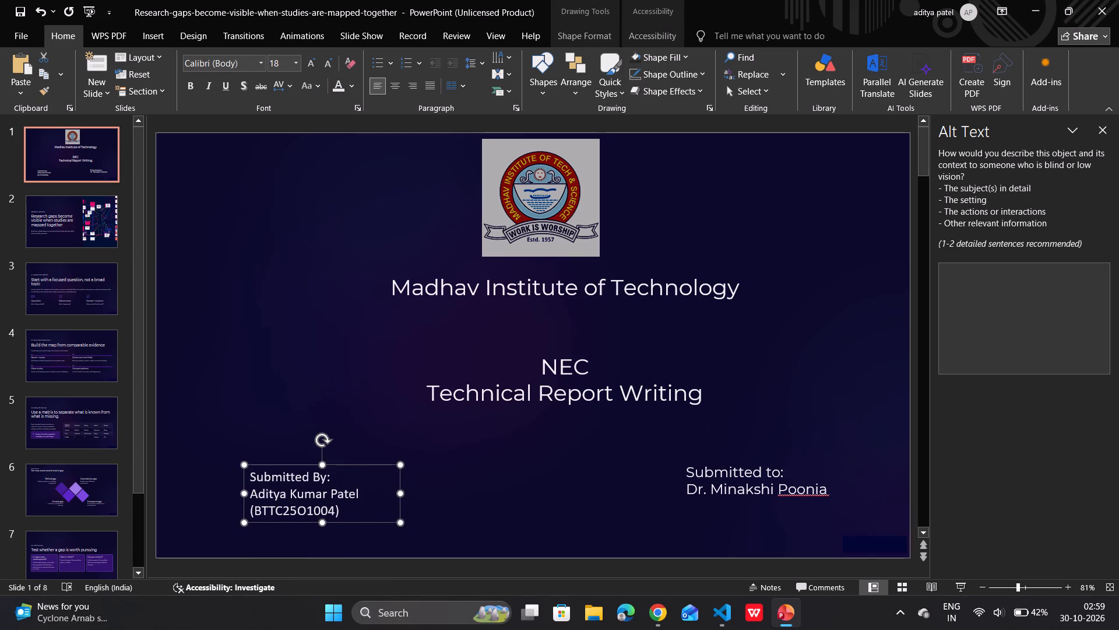
Change the font of the whole "Submitted By:" block to Montserrat, matching the "Submitted to:" block.
click(328, 503)
drag(344, 515, 295, 488)
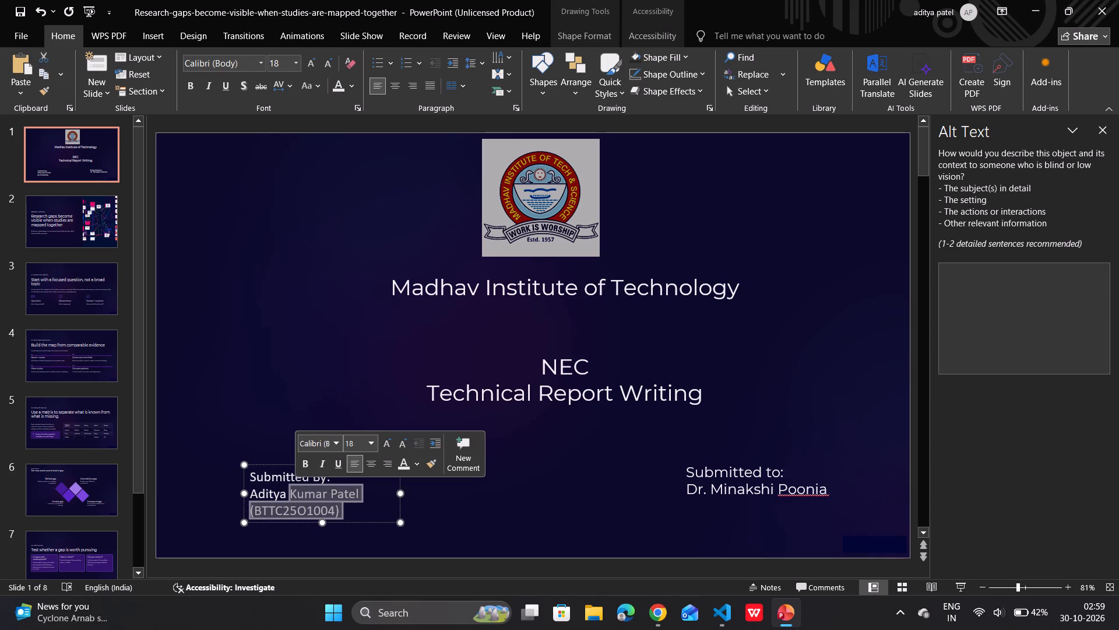
drag(688, 471, 848, 487)
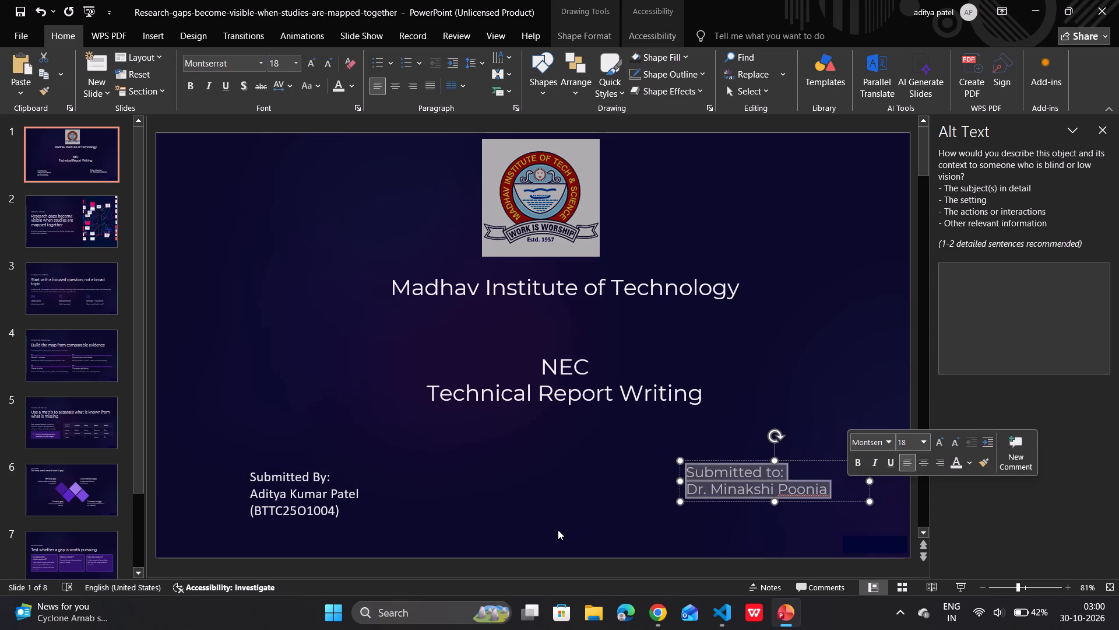
click(339, 510)
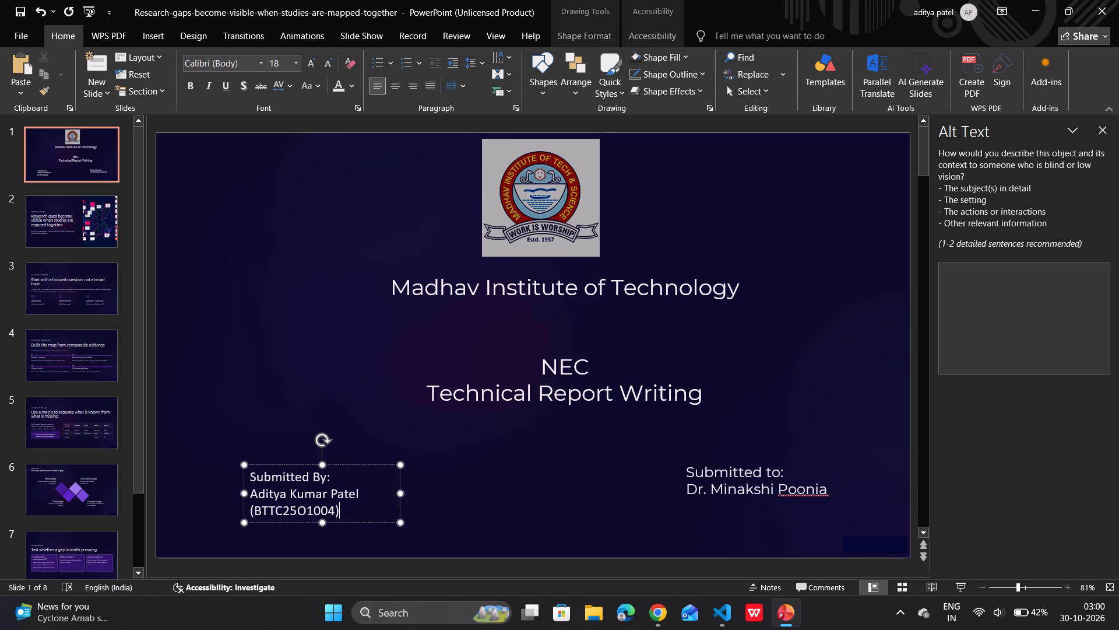
drag(339, 510, 240, 477)
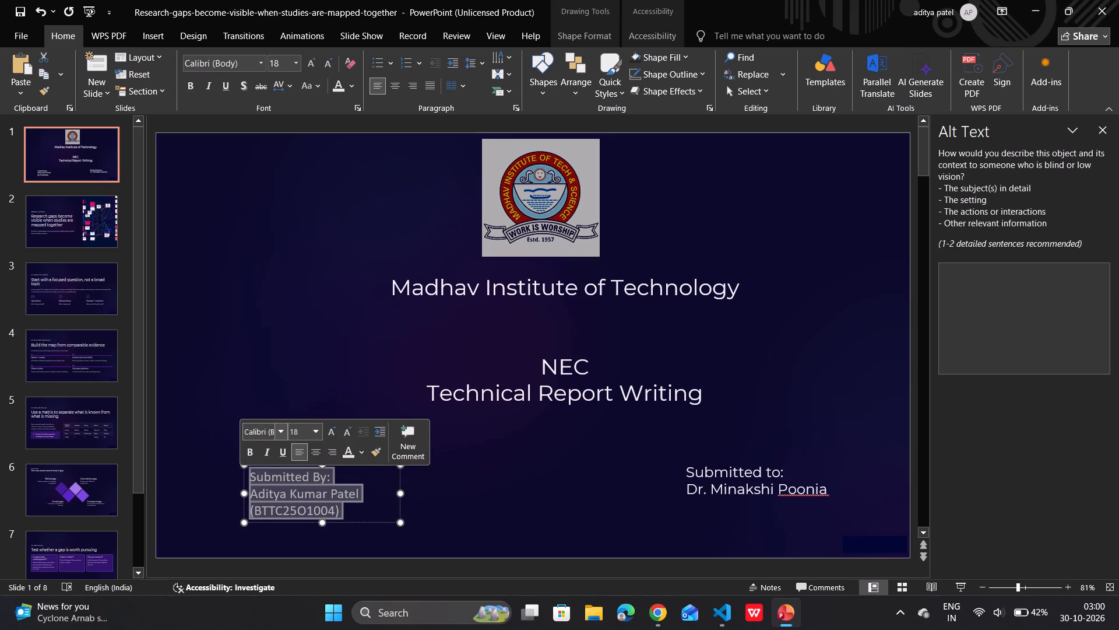
click(272, 430)
key(BackSpace)
Set the font of the whole "Submitted By:" block to Montserrat.
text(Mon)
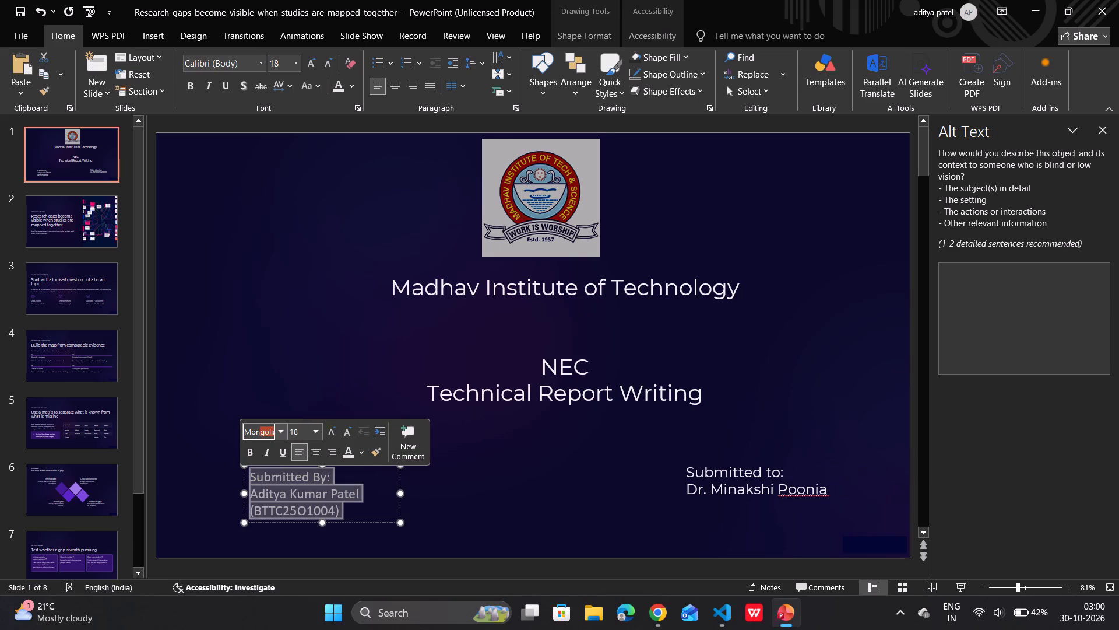
key(t)
key(Return)
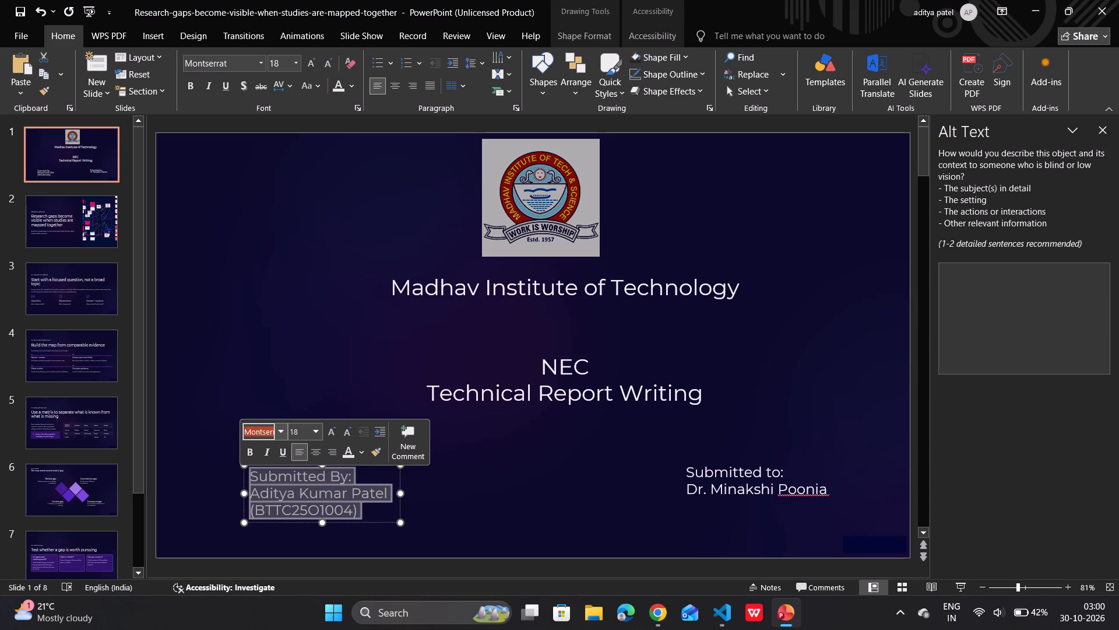
click(384, 523)
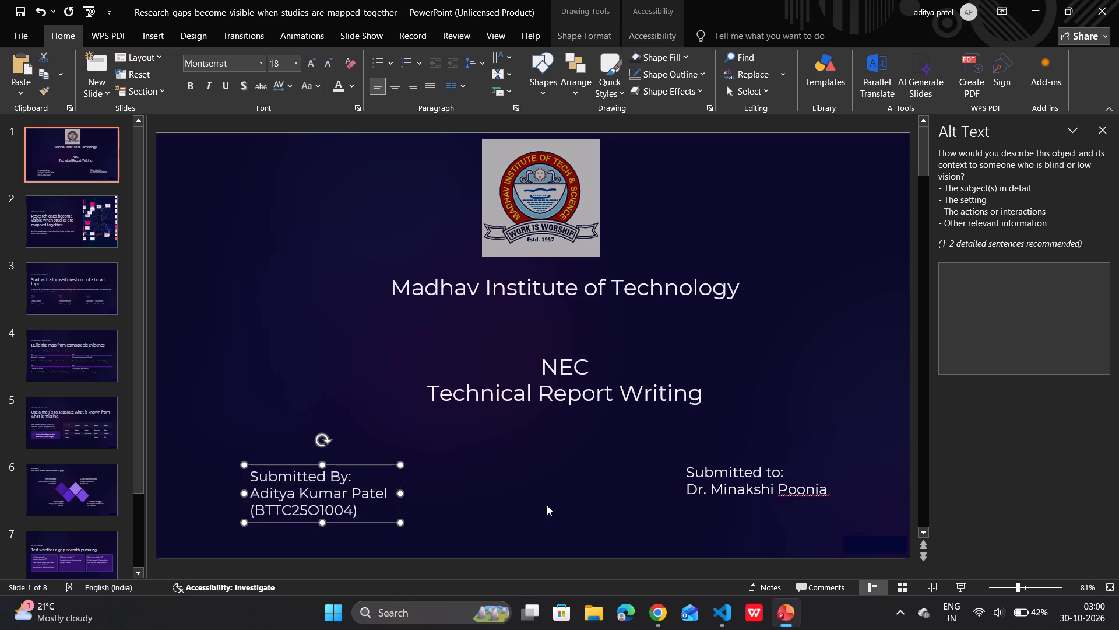
Shift the institute logo slightly to the right on the opening slide, closer to the centre of the institute line below it.
click(547, 505)
scroll(603, 562, up, 1)
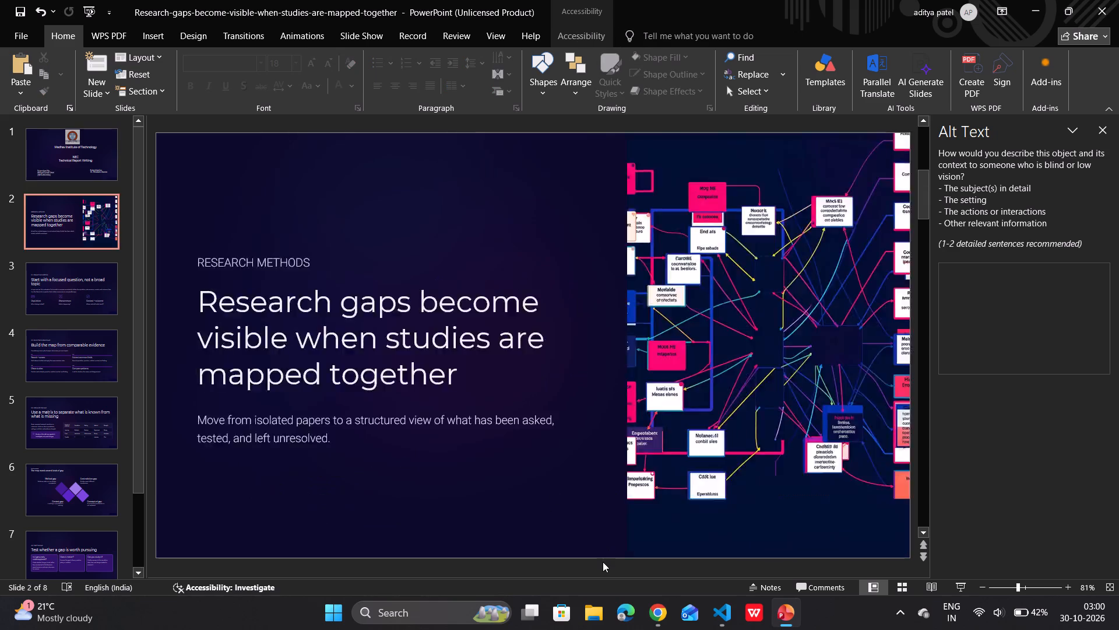
scroll(603, 562, up, 1)
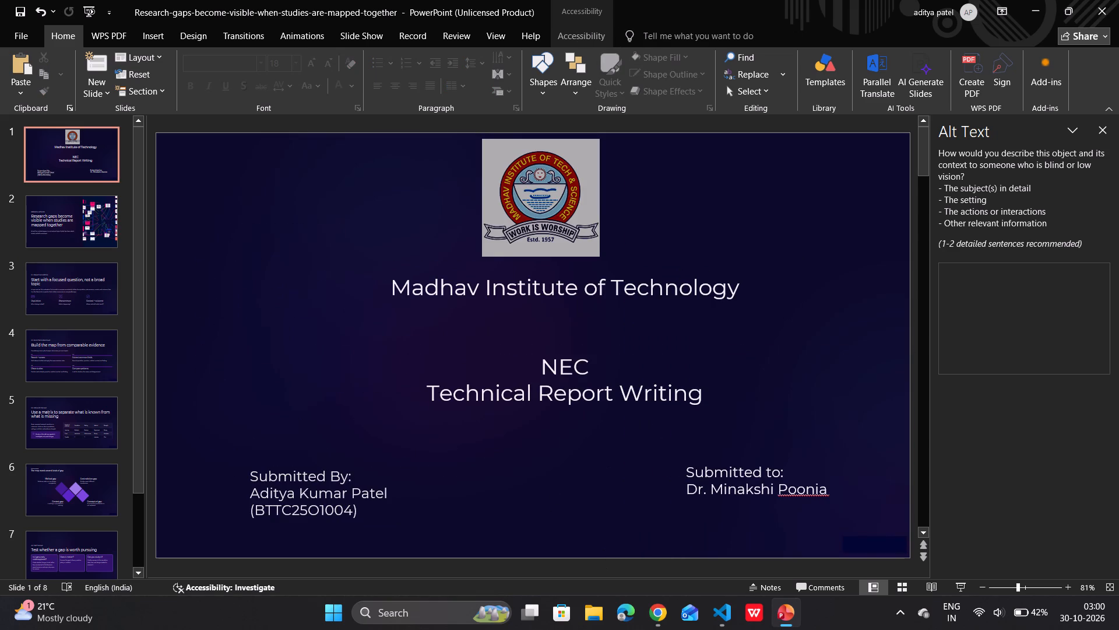
click(546, 223)
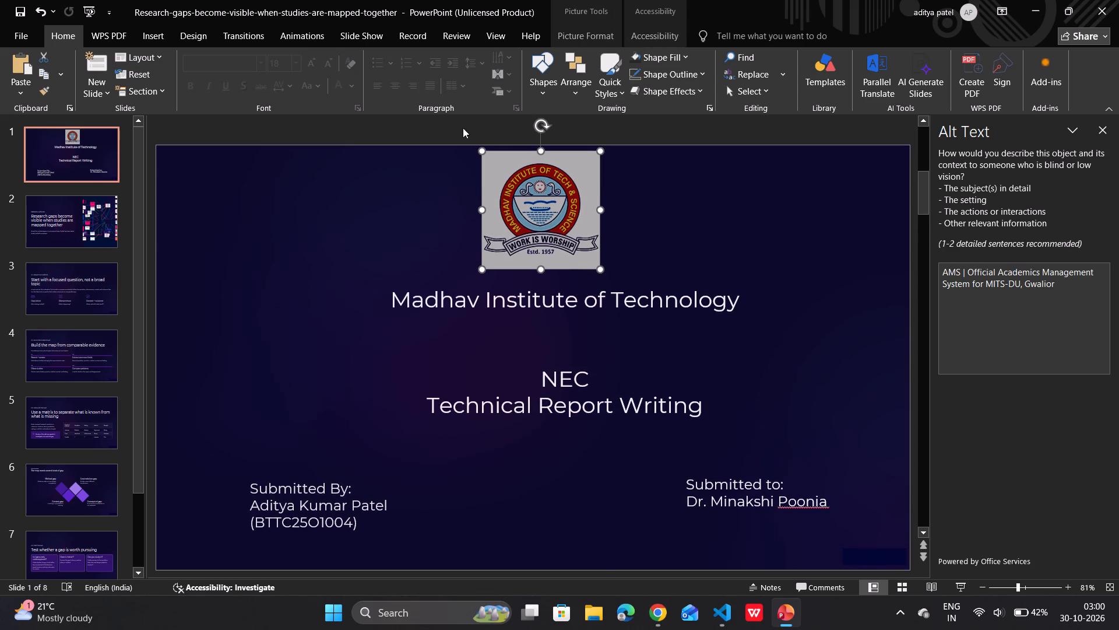
click(397, 77)
drag(531, 226, 543, 226)
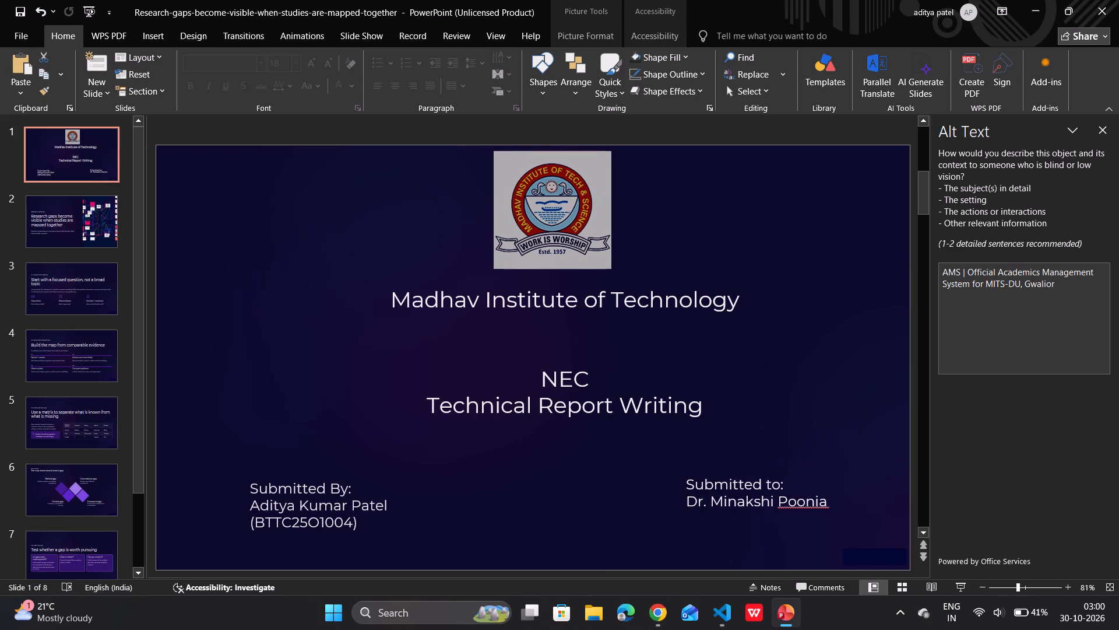
drag(543, 226, 543, 226)
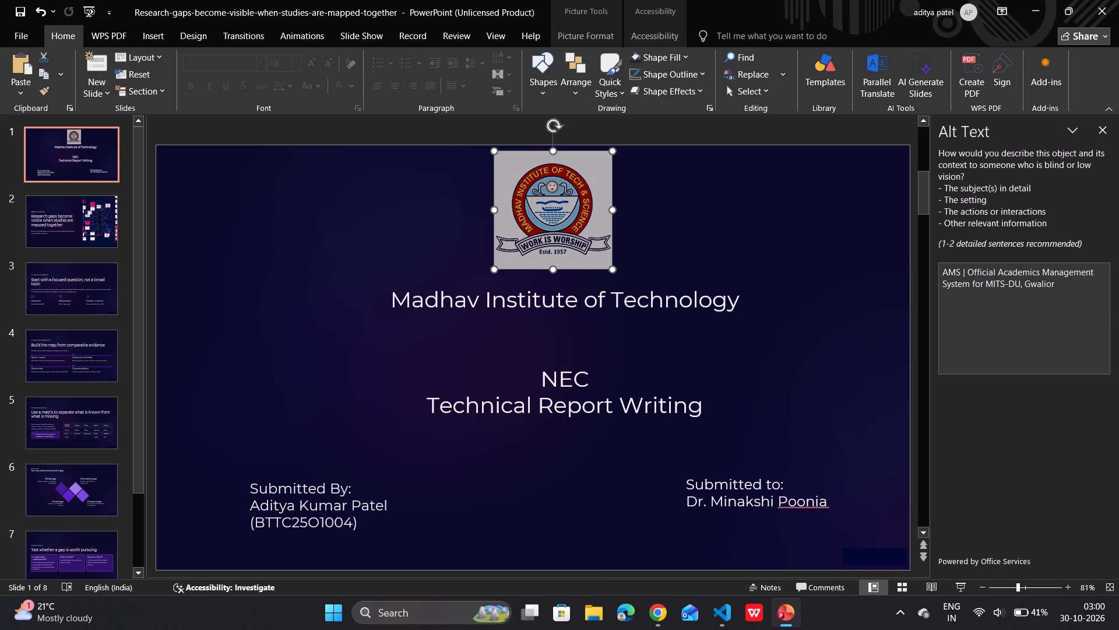
Widen the text box with the institute and course lines on both sides so it spans the full slide width.
click(391, 299)
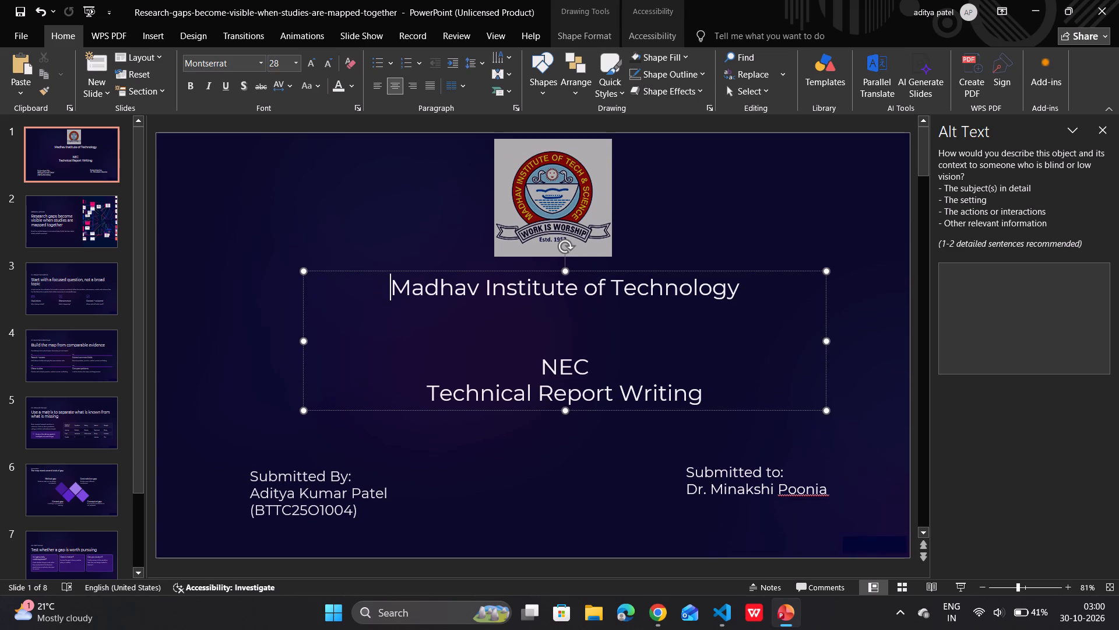
drag(305, 344, 177, 329)
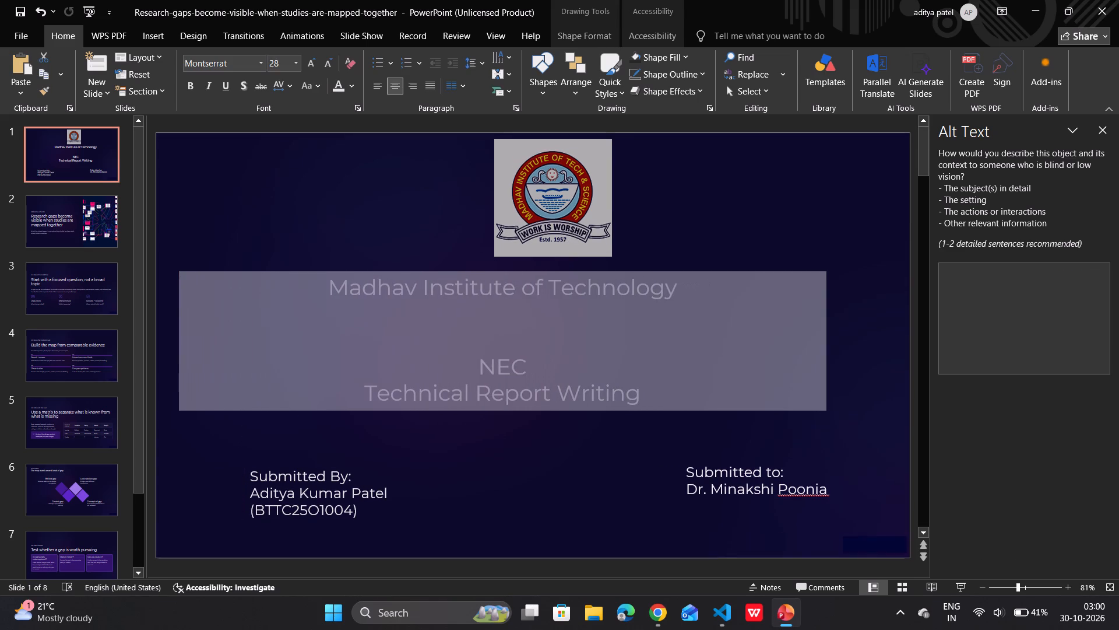
drag(177, 329, 157, 330)
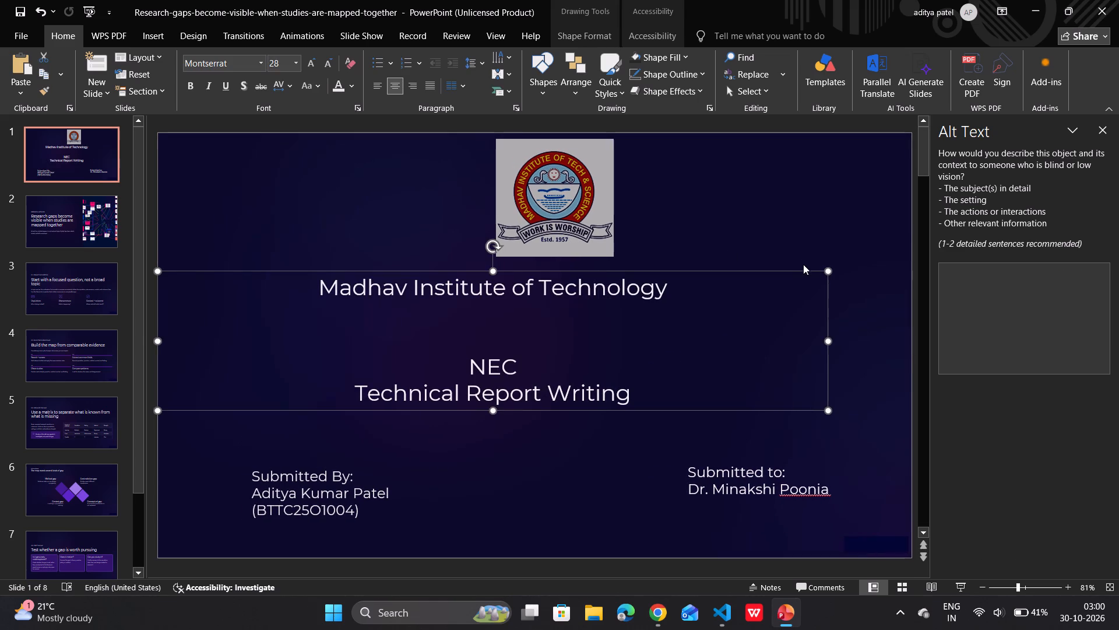
drag(828, 339, 906, 339)
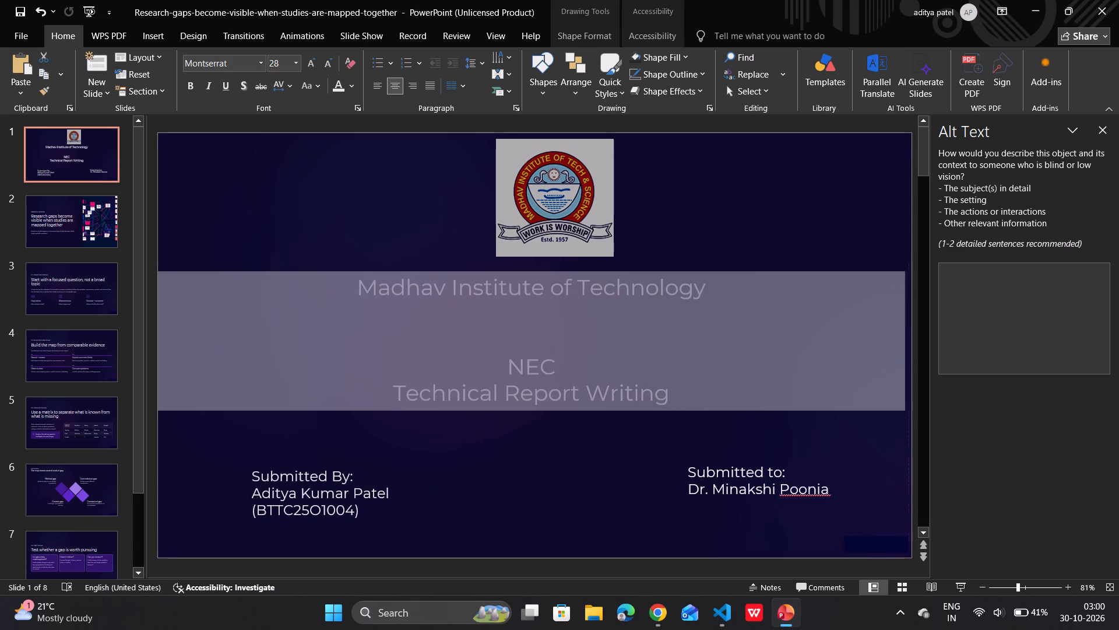
drag(906, 339, 910, 339)
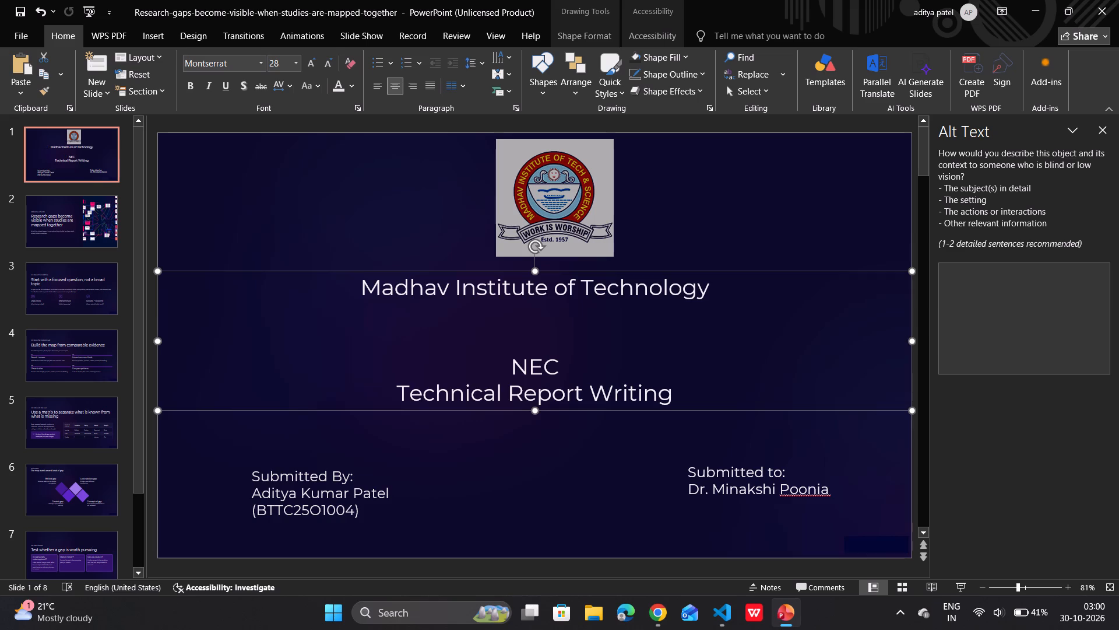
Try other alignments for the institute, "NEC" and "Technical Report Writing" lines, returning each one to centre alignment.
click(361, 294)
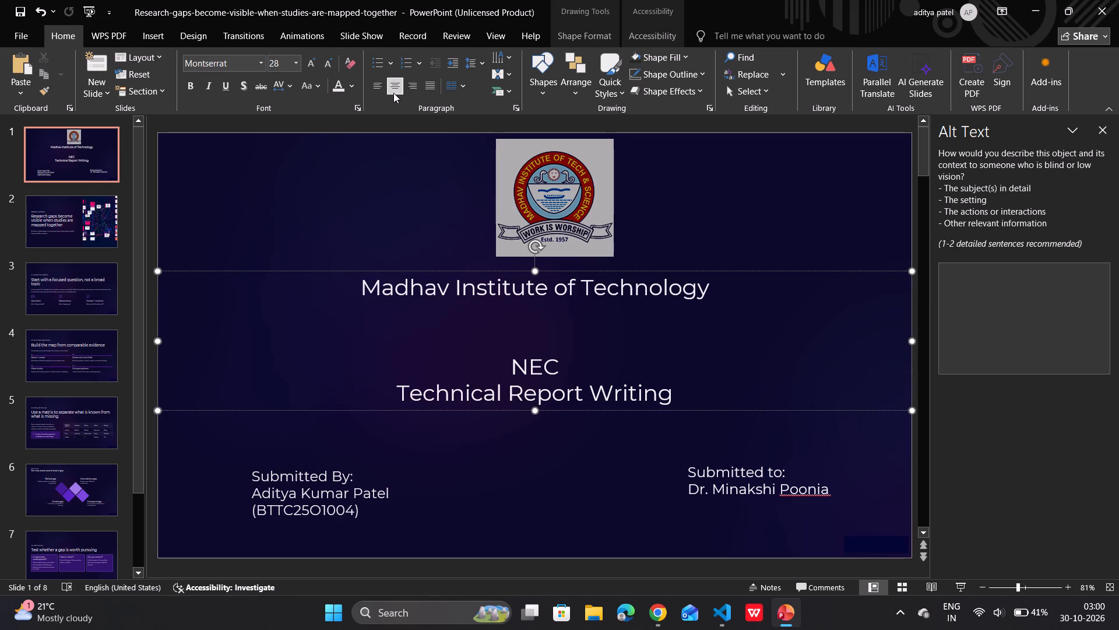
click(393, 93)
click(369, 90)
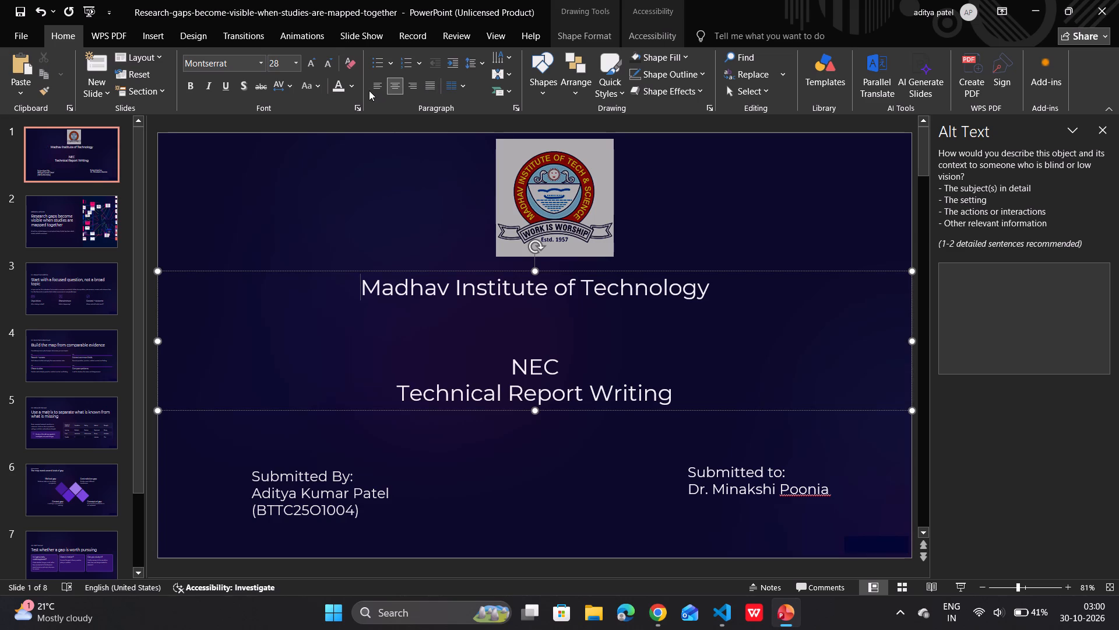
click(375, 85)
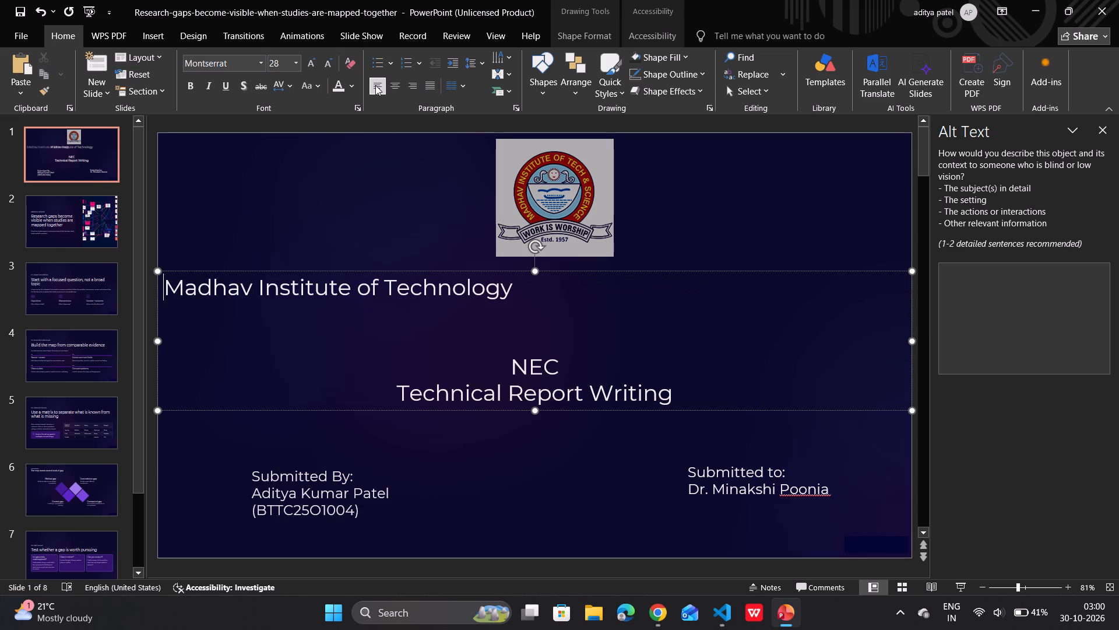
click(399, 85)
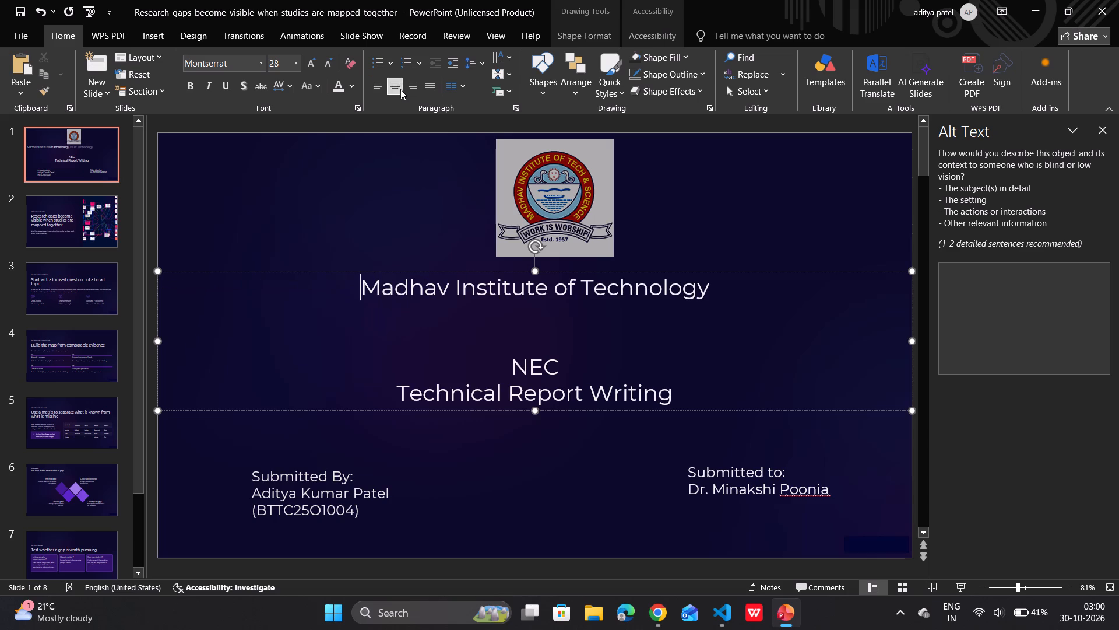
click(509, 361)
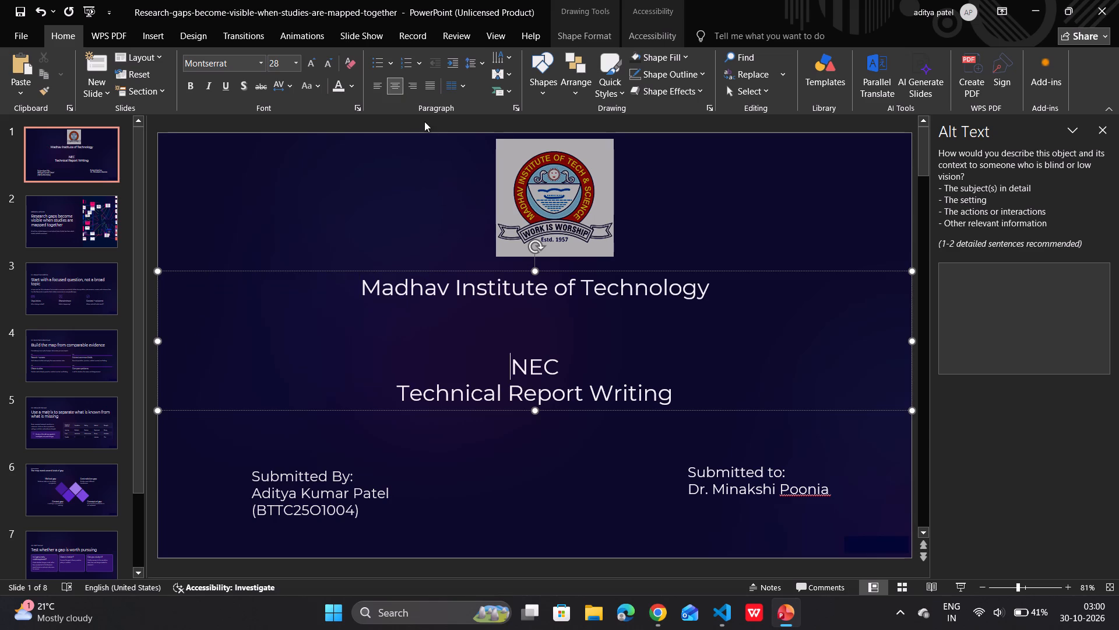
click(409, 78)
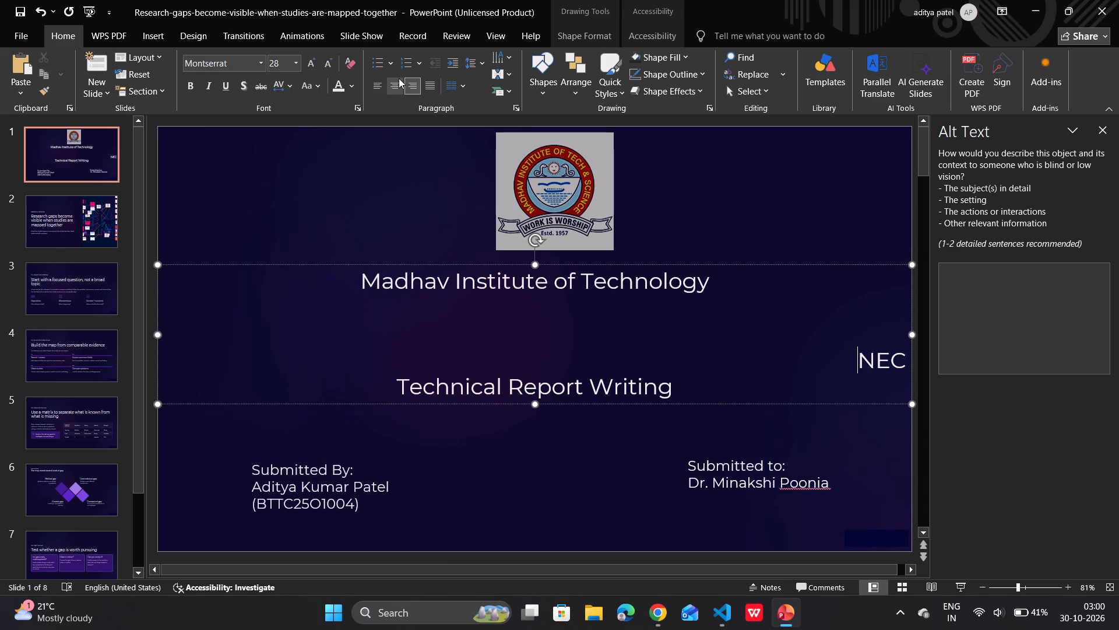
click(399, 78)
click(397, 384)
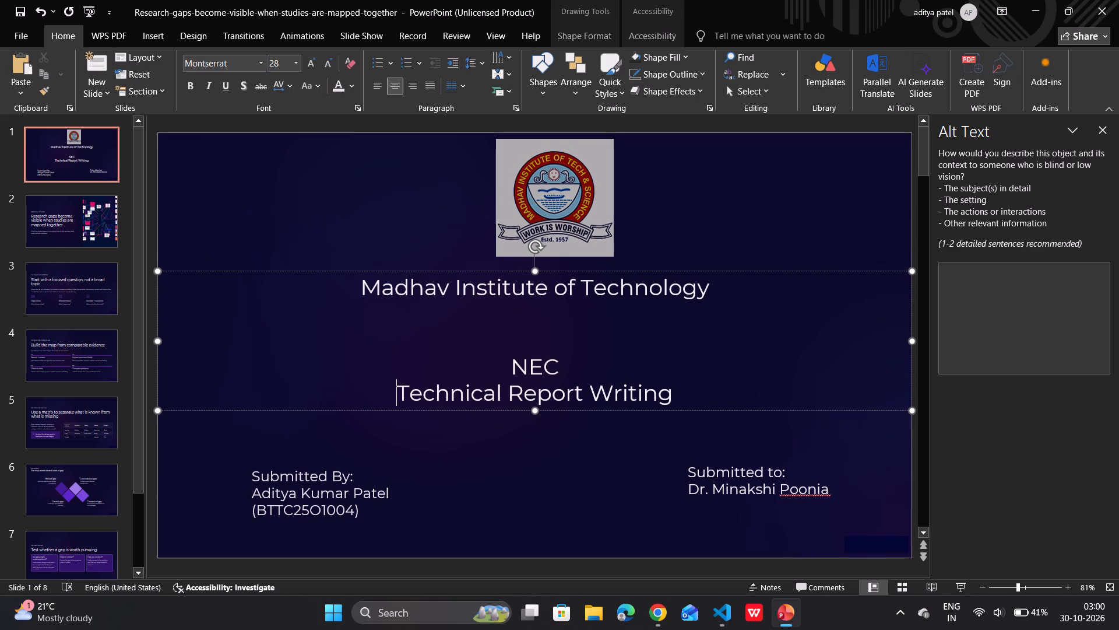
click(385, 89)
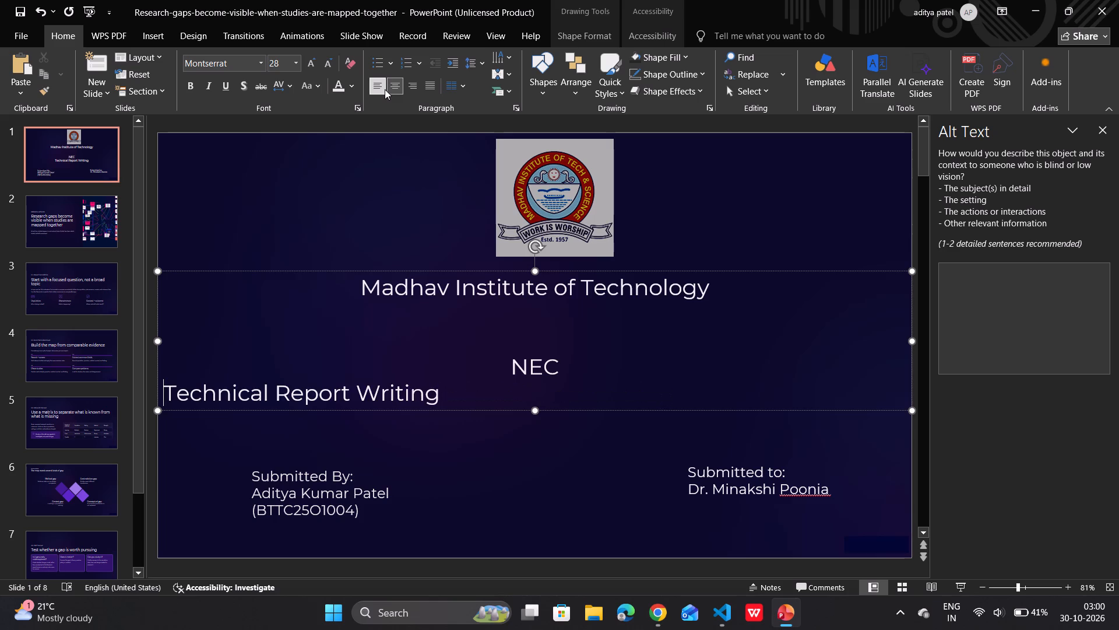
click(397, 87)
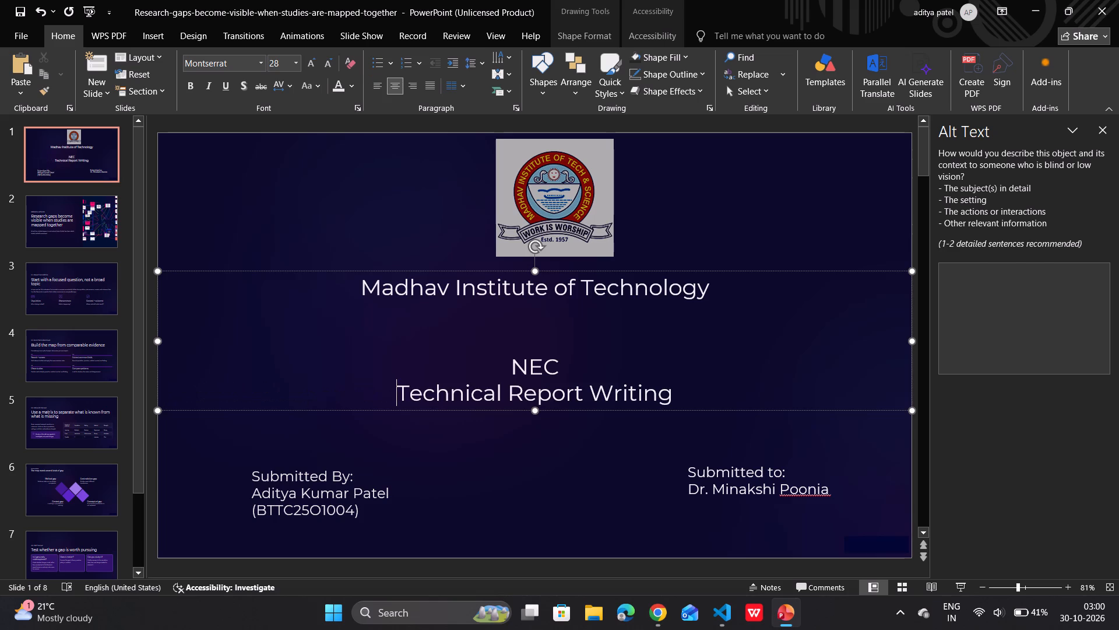
Move the institute logo to the slide's horizontal centre, slightly lower and directly above the "Madhav Institute of Technology" line.
click(513, 180)
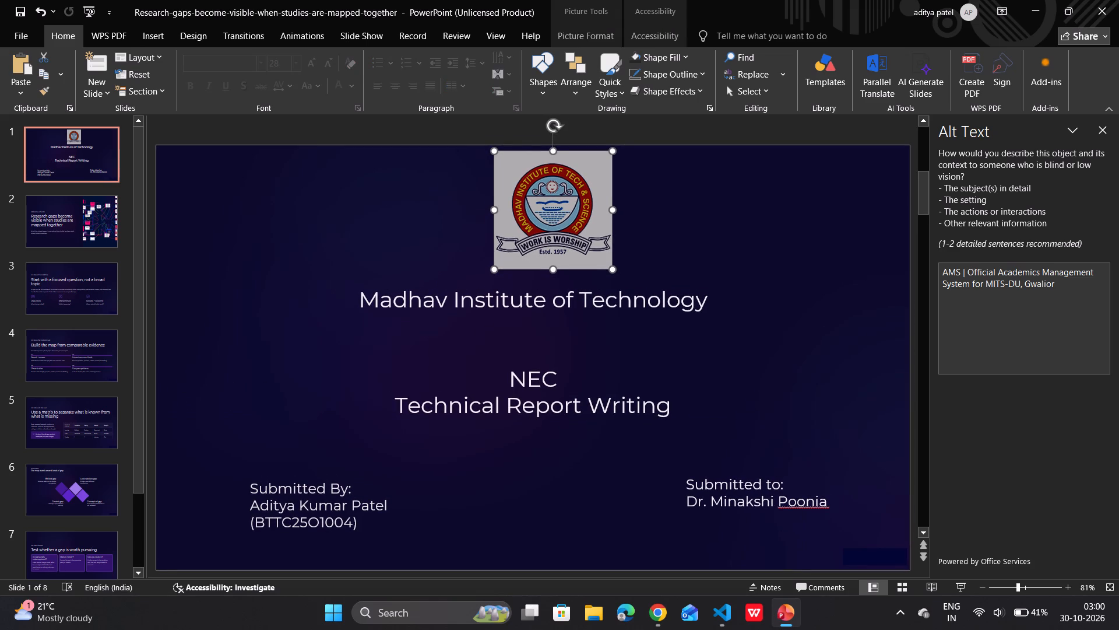
drag(544, 219, 536, 219)
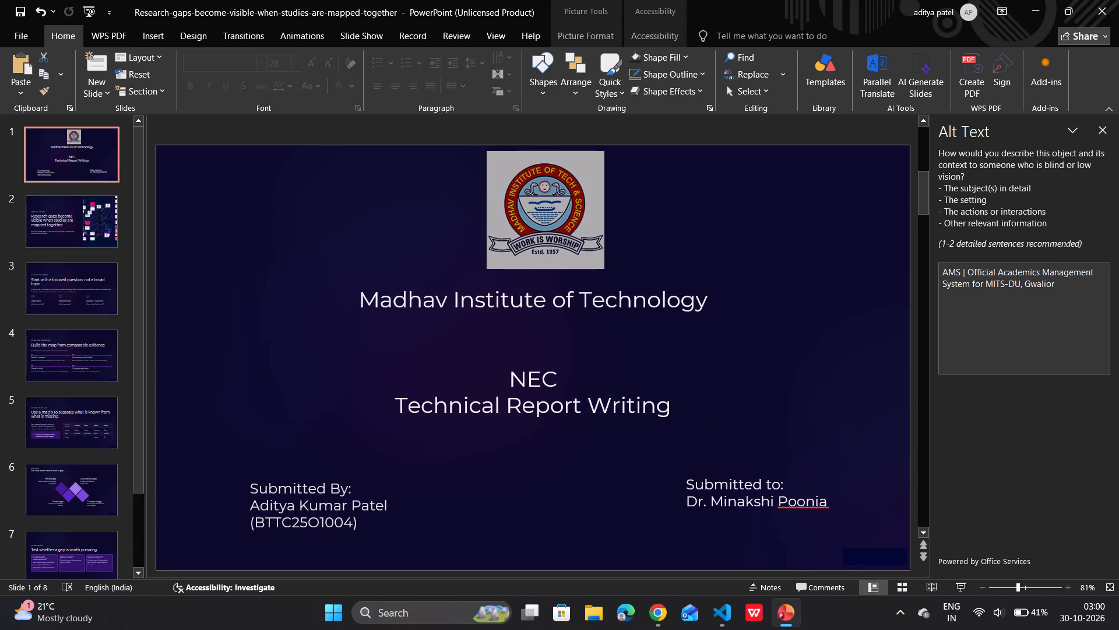
drag(536, 219, 525, 224)
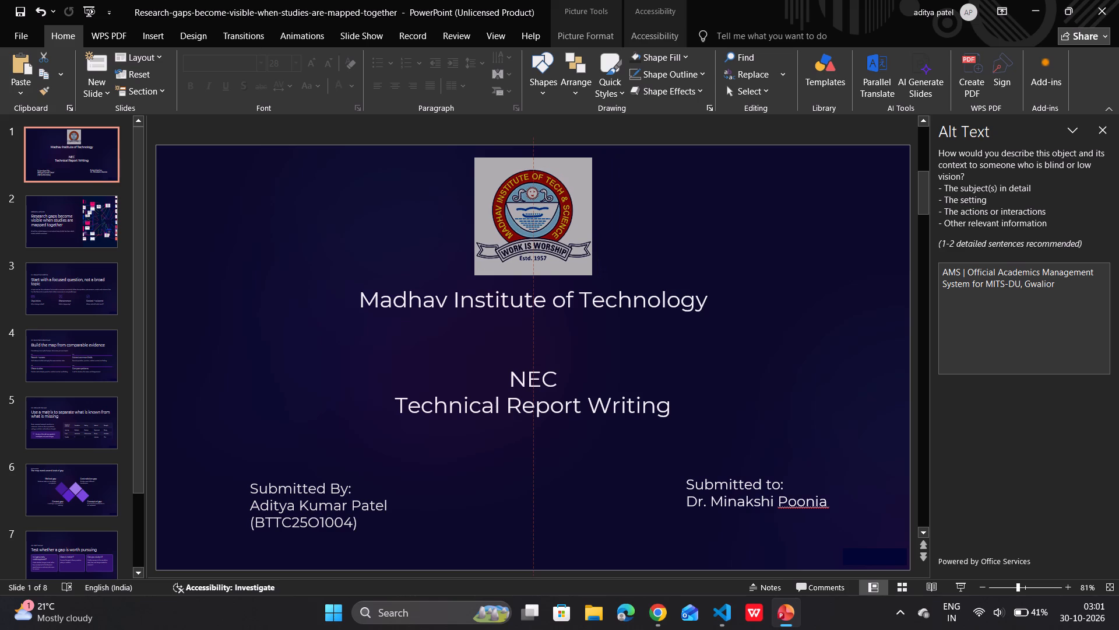
drag(525, 224, 525, 225)
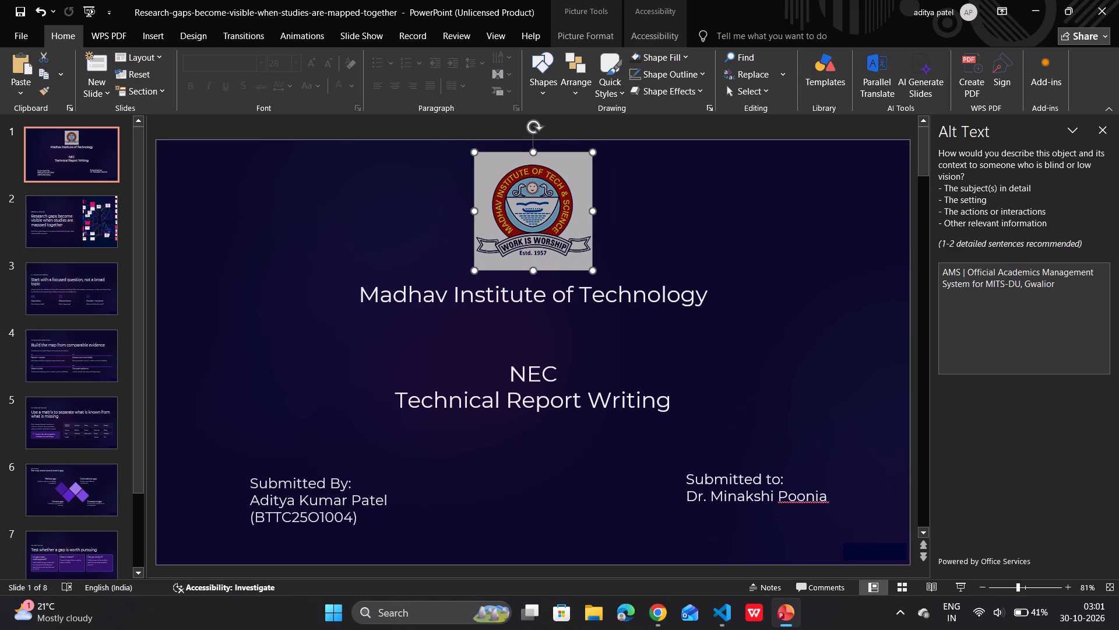
Move the "Submitted to:" block slightly down and to the right so its top lines up with the "Submitted By:" block.
click(339, 498)
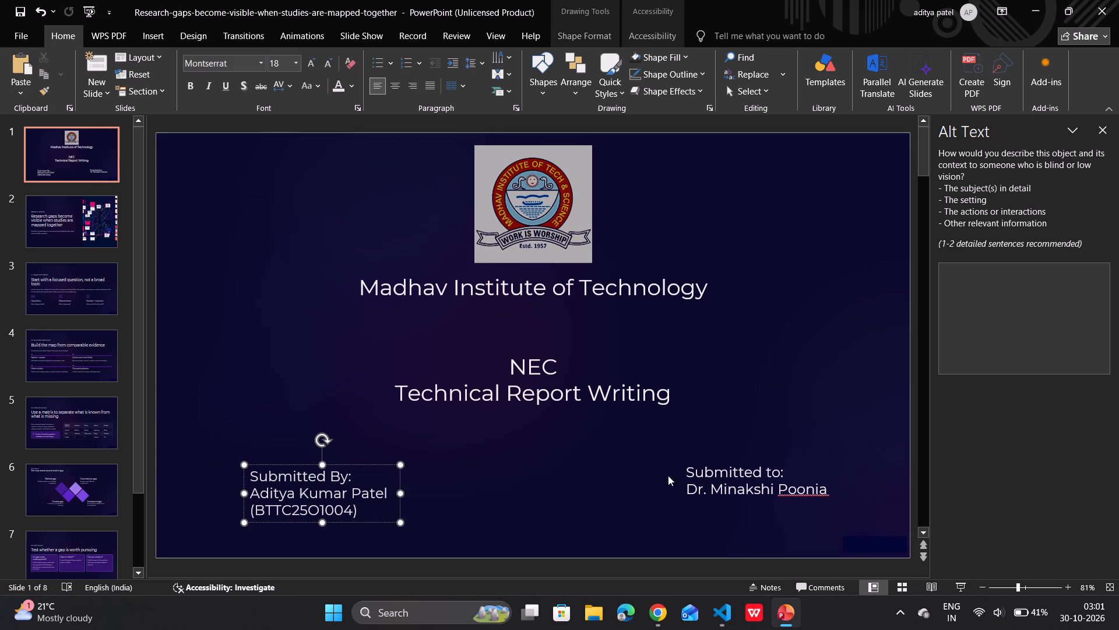
click(703, 473)
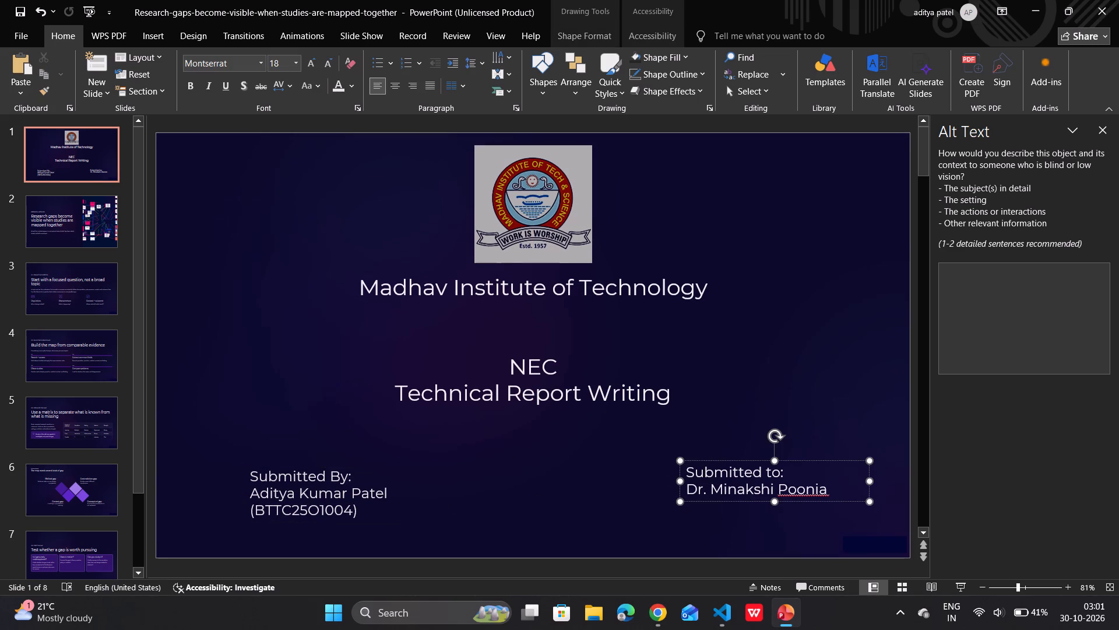
click(842, 488)
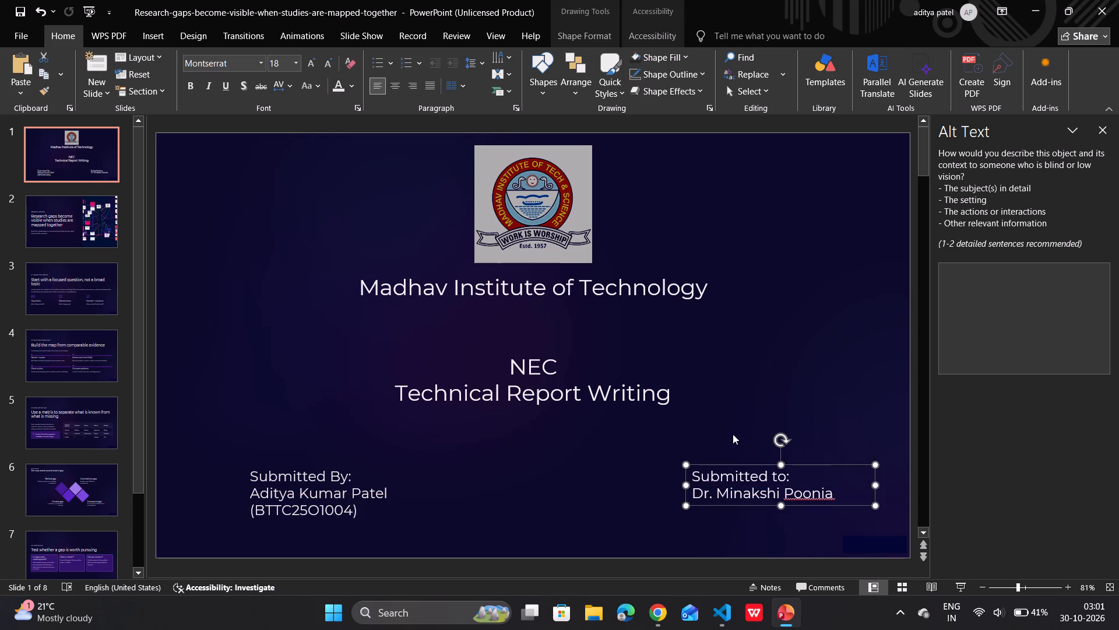
click(719, 429)
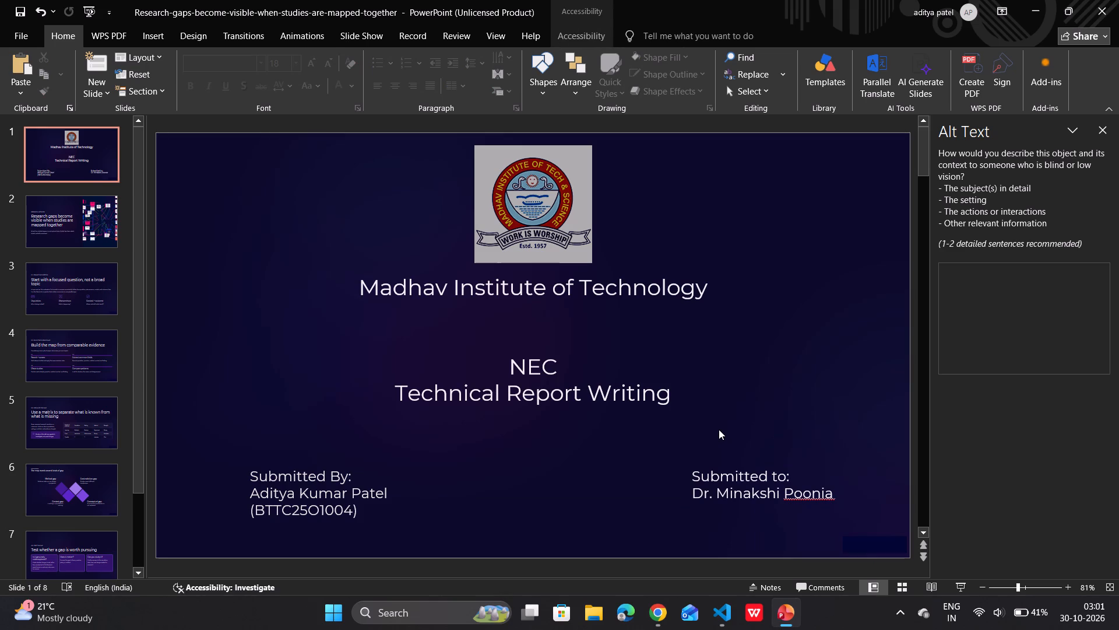
Go to slide 2, "Research gaps become visible when studies are mapped together".
click(100, 227)
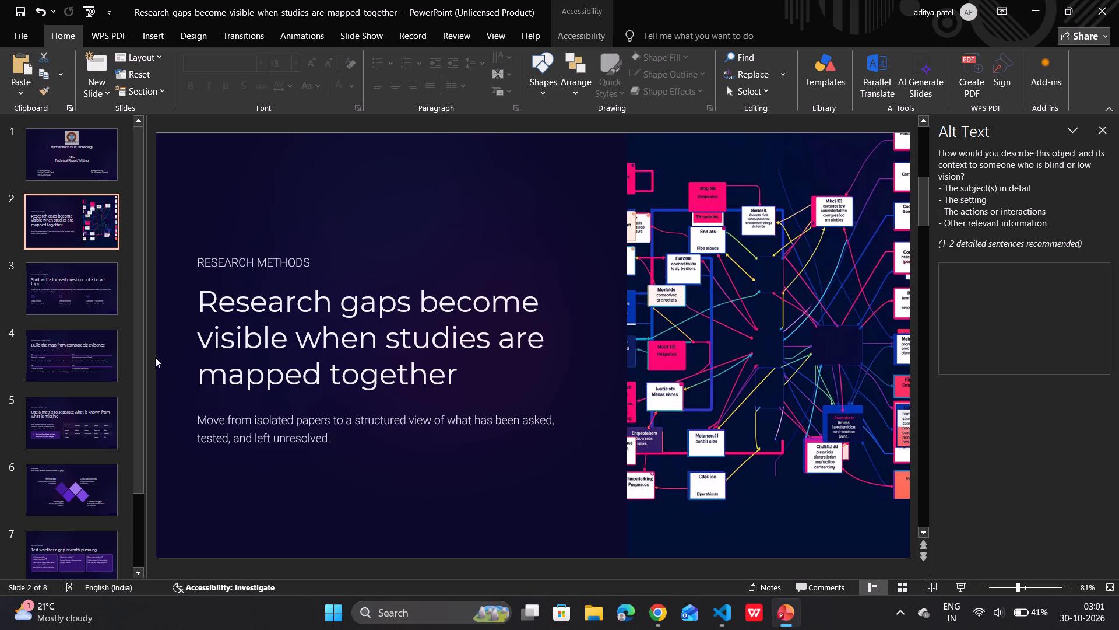
Review the content of slides 3, 4, 6 and 8 of the research gaps presentation.
click(80, 295)
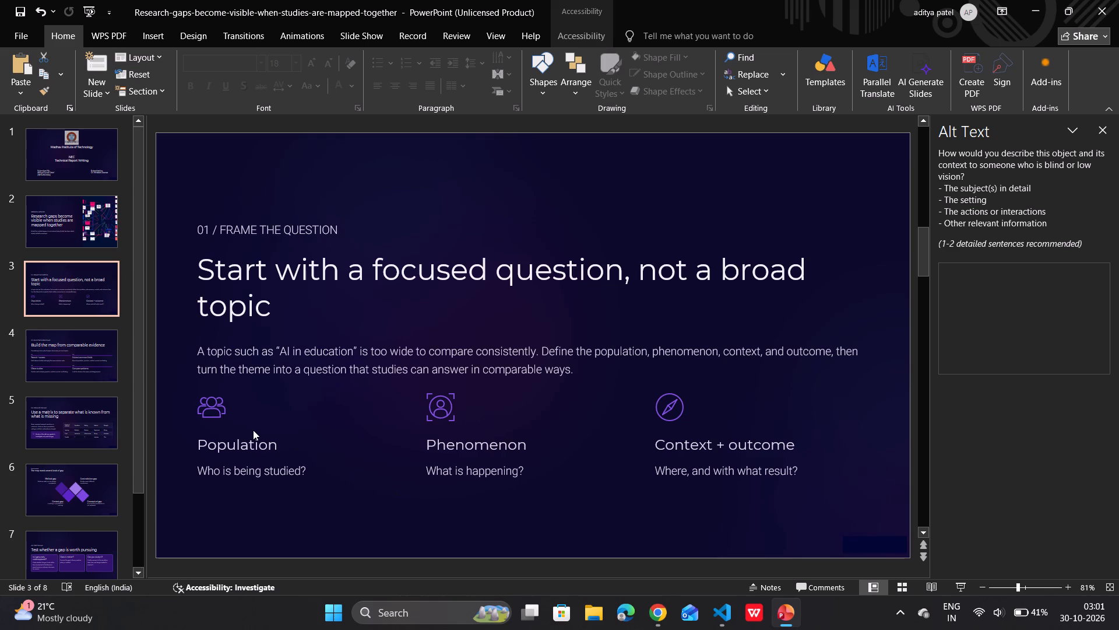
click(89, 356)
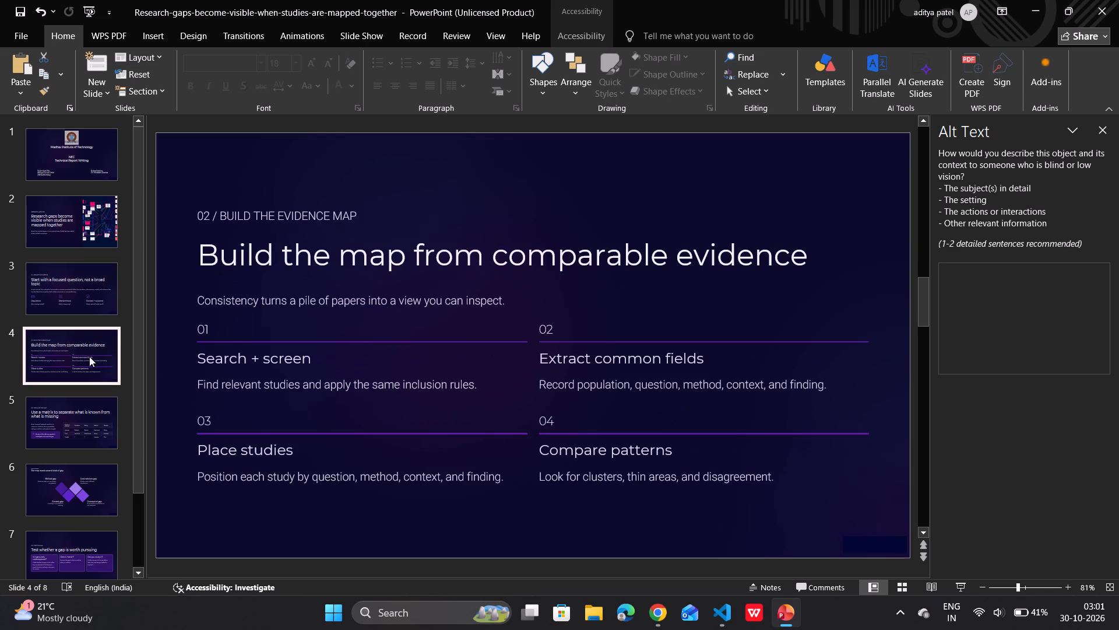
click(66, 469)
scroll(94, 375, down, 2)
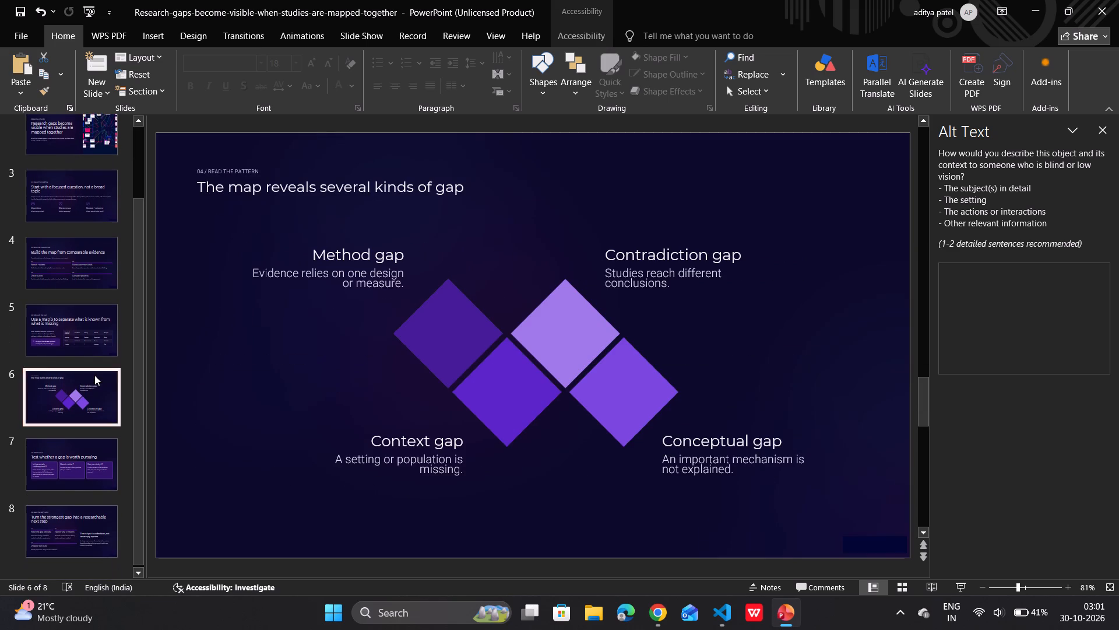
click(62, 520)
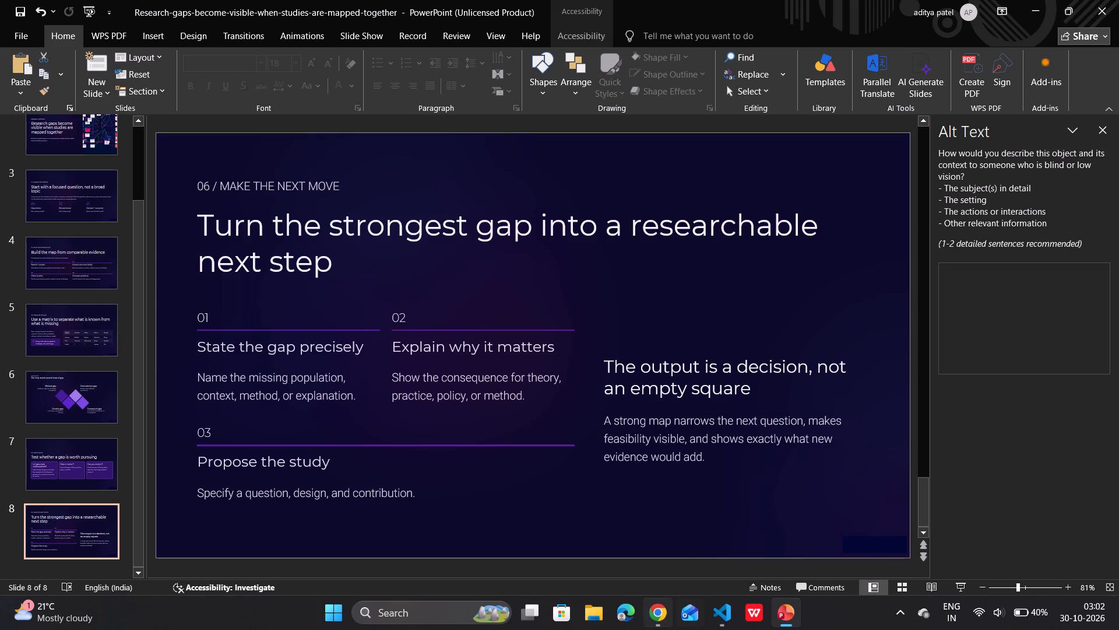
Switch to File Explorer and open the Downloads folder.
click(599, 628)
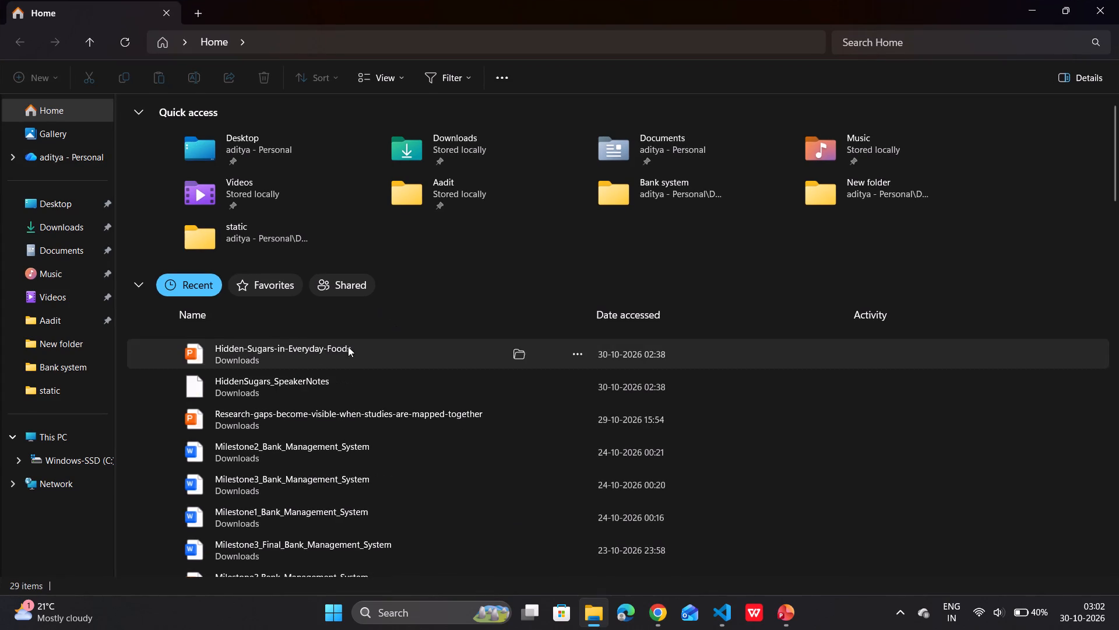
click(74, 232)
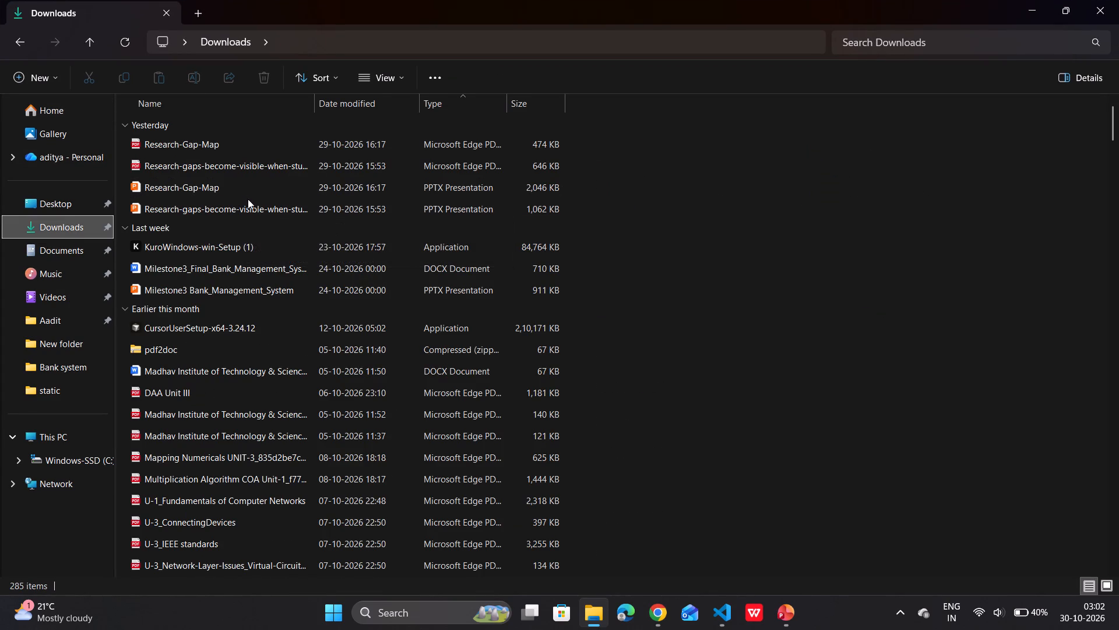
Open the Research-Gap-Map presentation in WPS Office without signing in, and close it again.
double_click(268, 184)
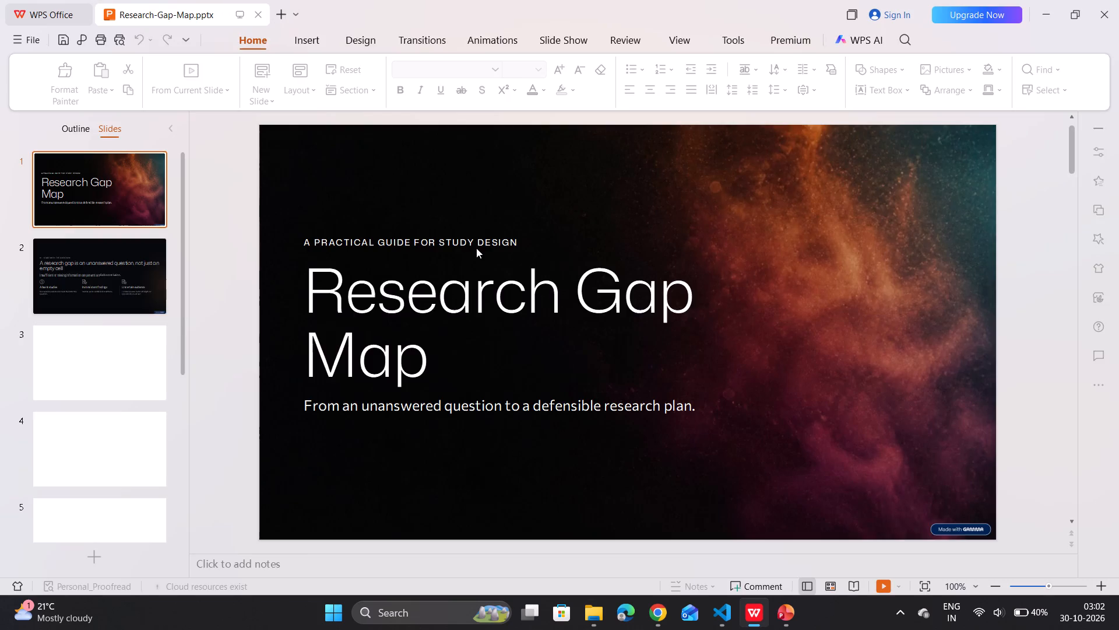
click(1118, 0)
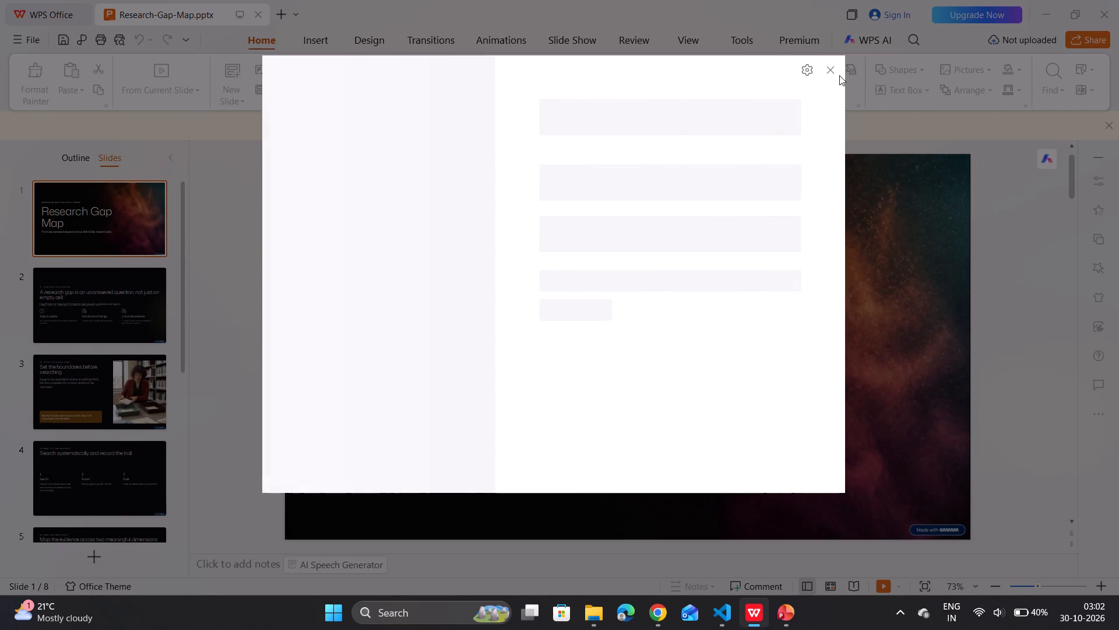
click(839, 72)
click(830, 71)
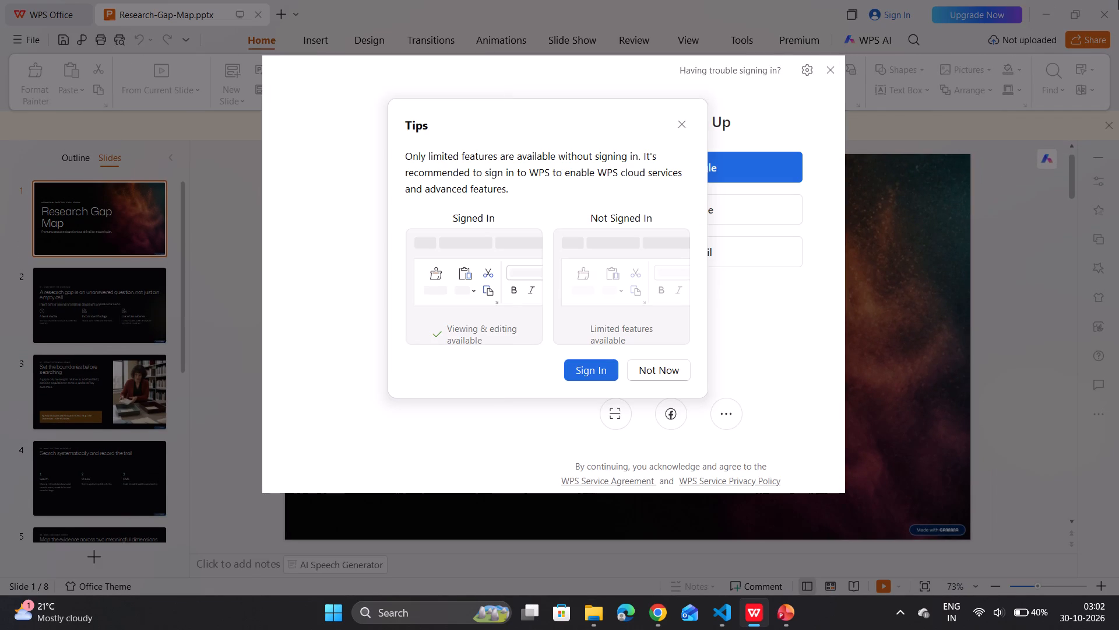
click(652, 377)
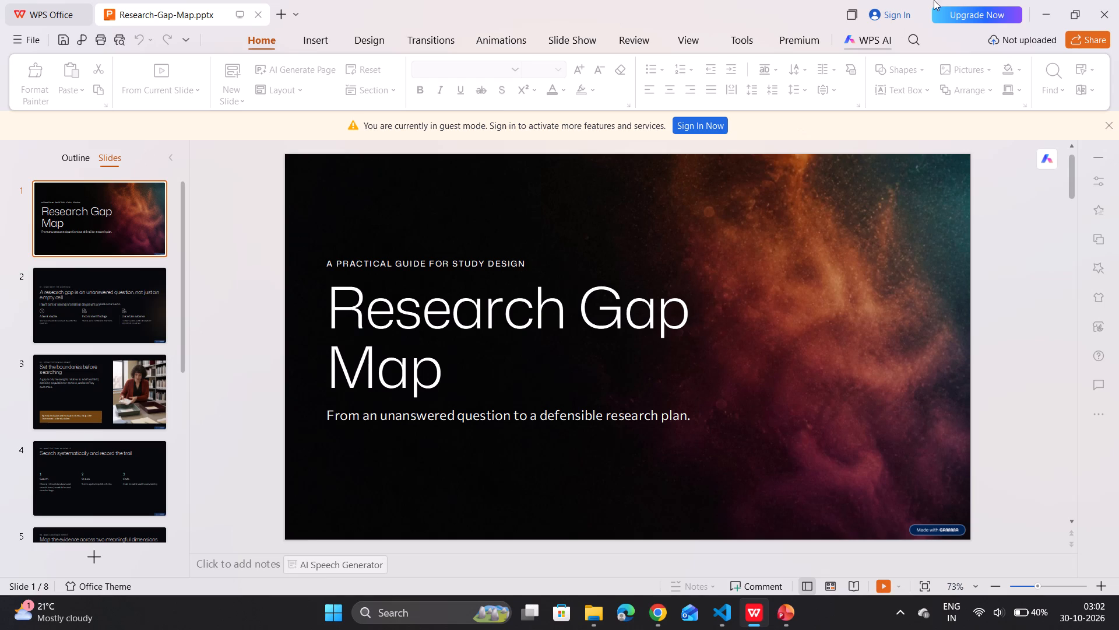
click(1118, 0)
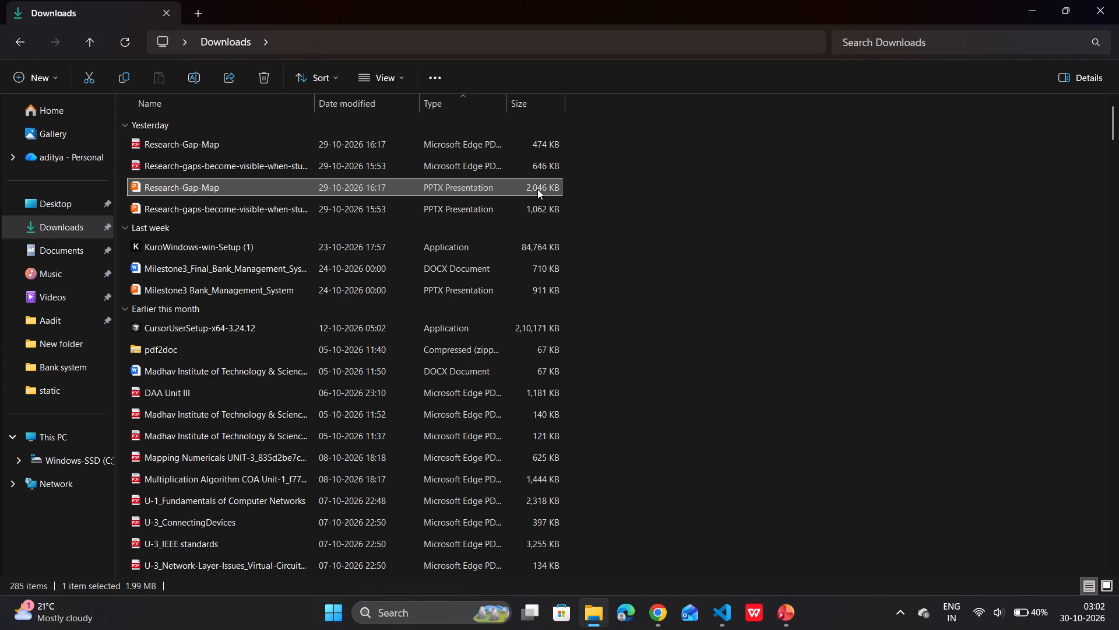
Open the Research-Gap-Map presentation from Downloads in PowerPoint.
right_click(538, 189)
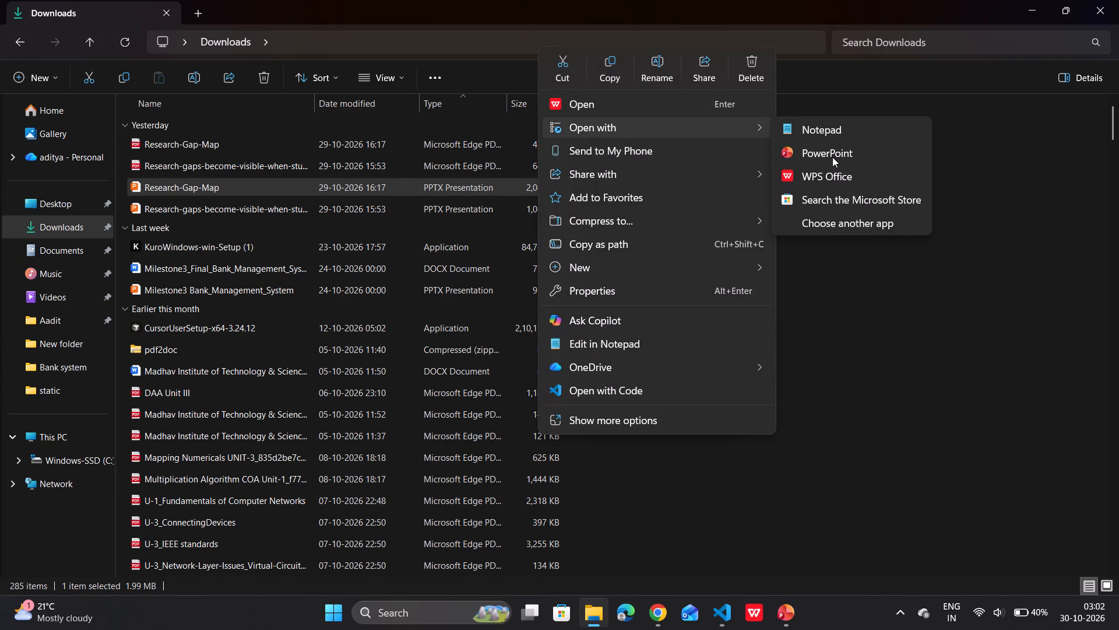
click(832, 157)
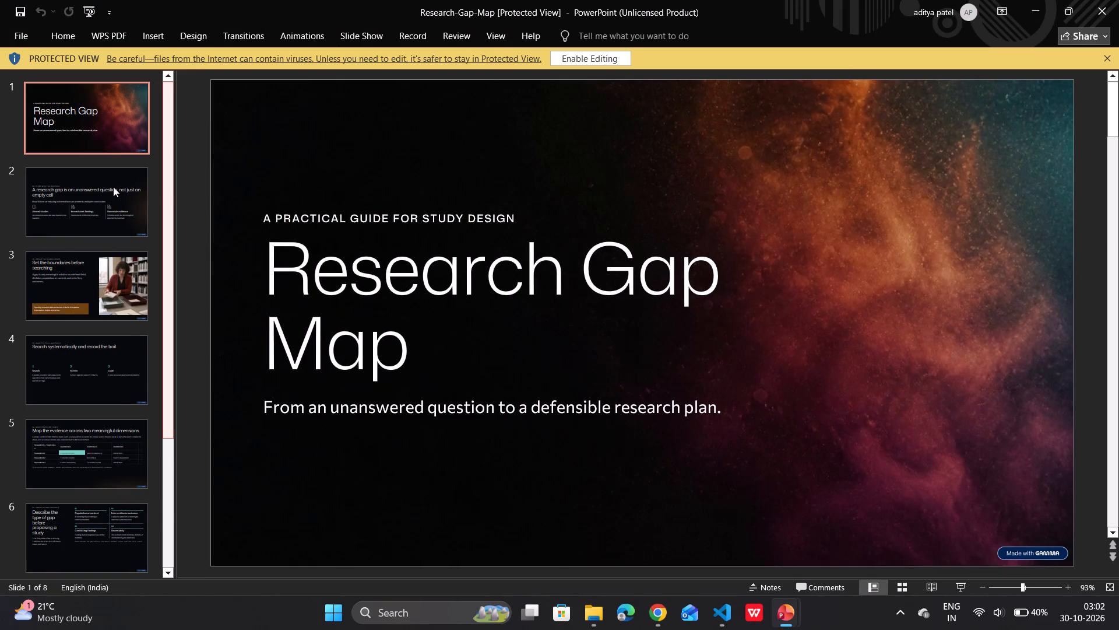
Review slides 2 to 8 of the Research-Gap-Map presentation and close it.
click(113, 187)
click(119, 247)
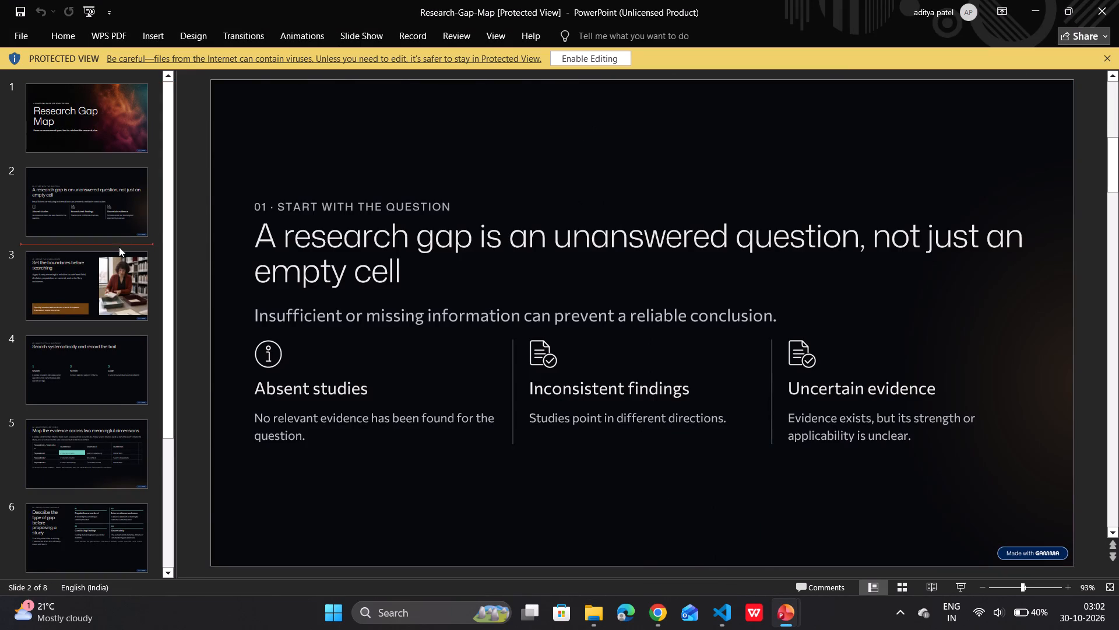
click(119, 272)
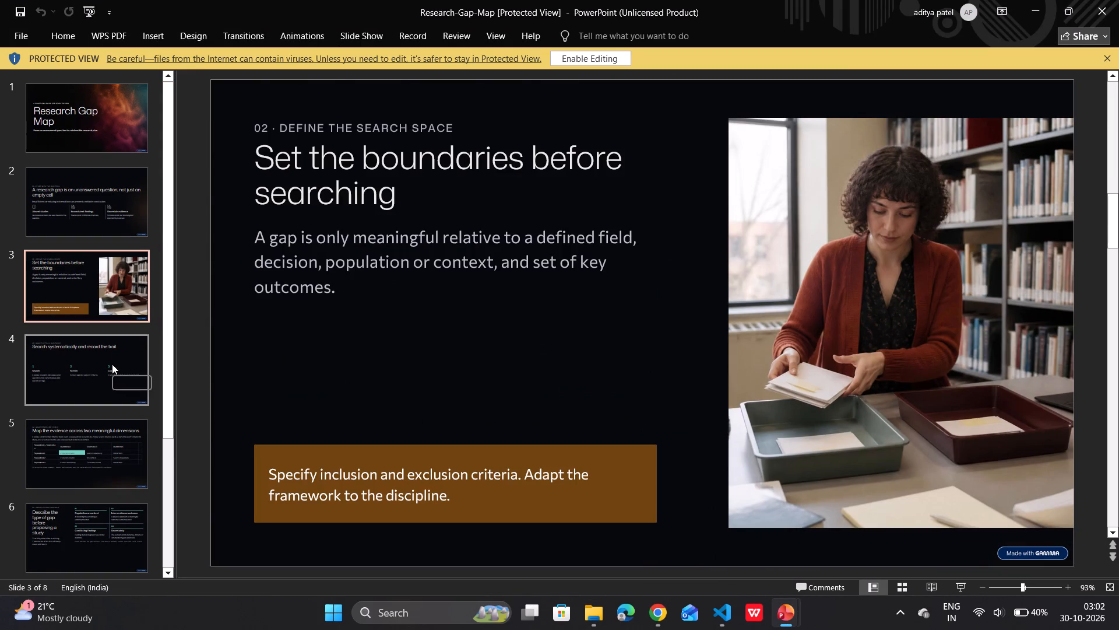
click(112, 364)
click(101, 461)
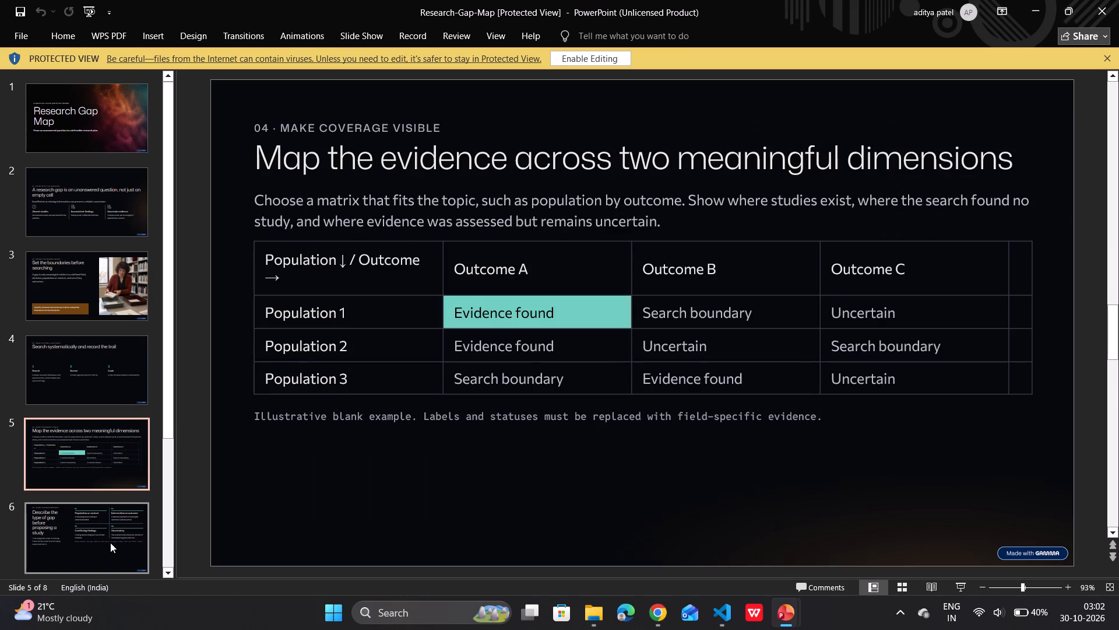
click(110, 542)
scroll(110, 542, down, 5)
click(110, 542)
scroll(110, 542, down, 1)
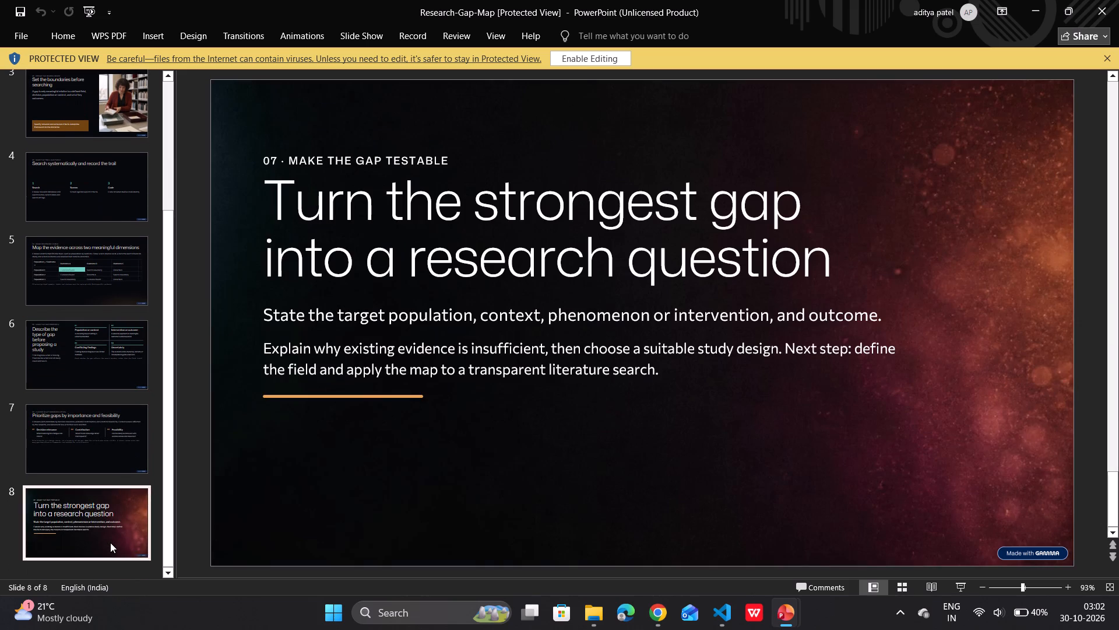
scroll(110, 542, down, 1)
click(1118, 0)
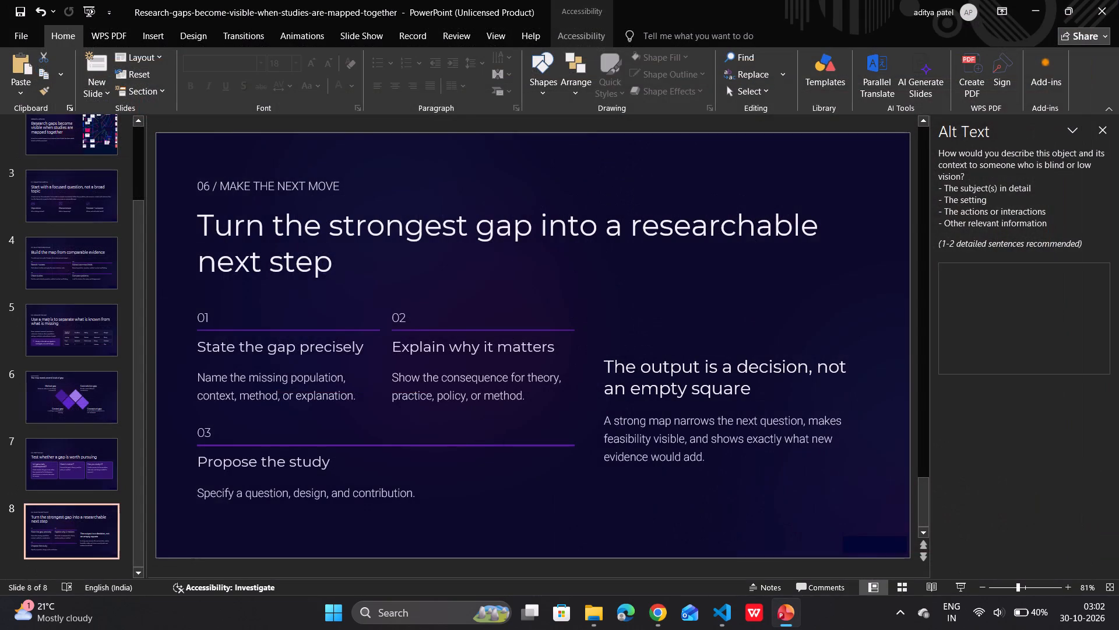
Append "& Science" to the institute name on the title slide so it reads "Madhav Institute of Technology & Science".
scroll(654, 289, up, 6)
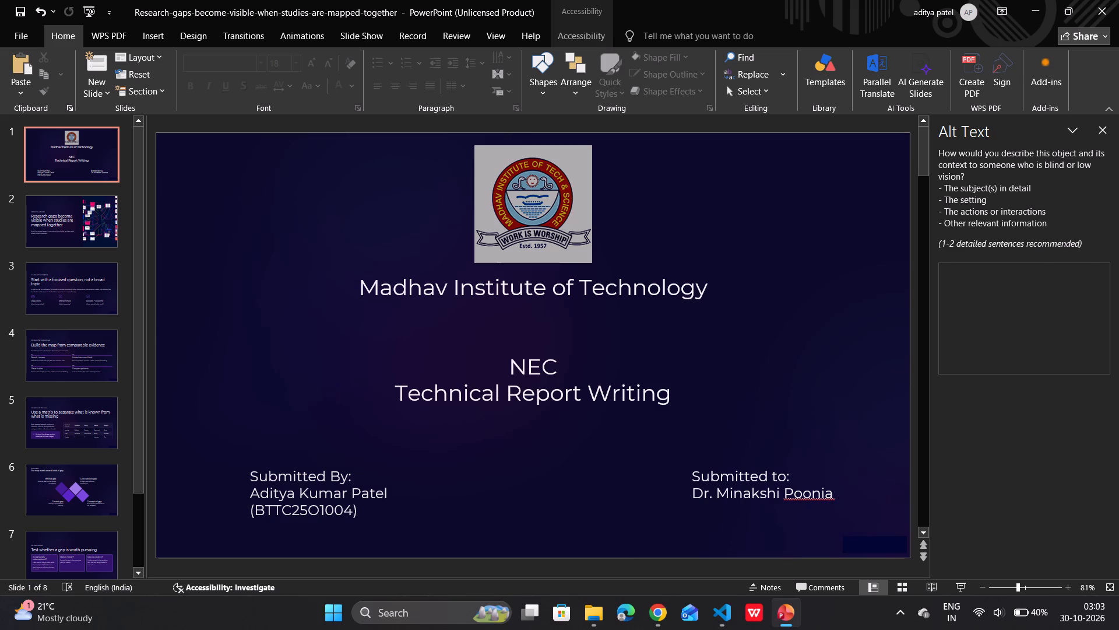
click(709, 285)
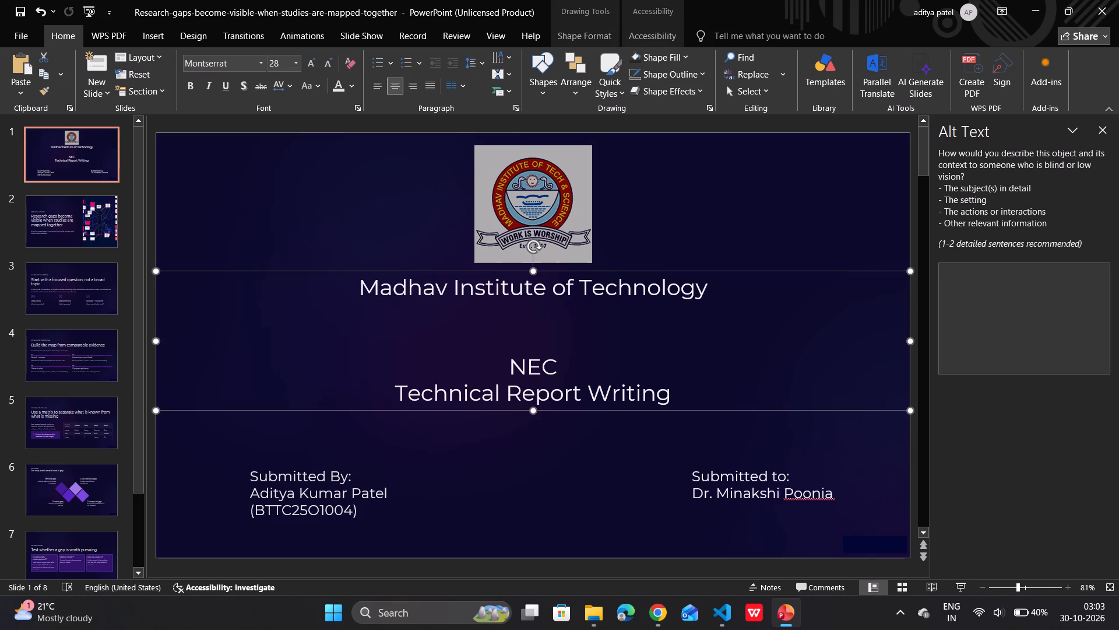
click(705, 280)
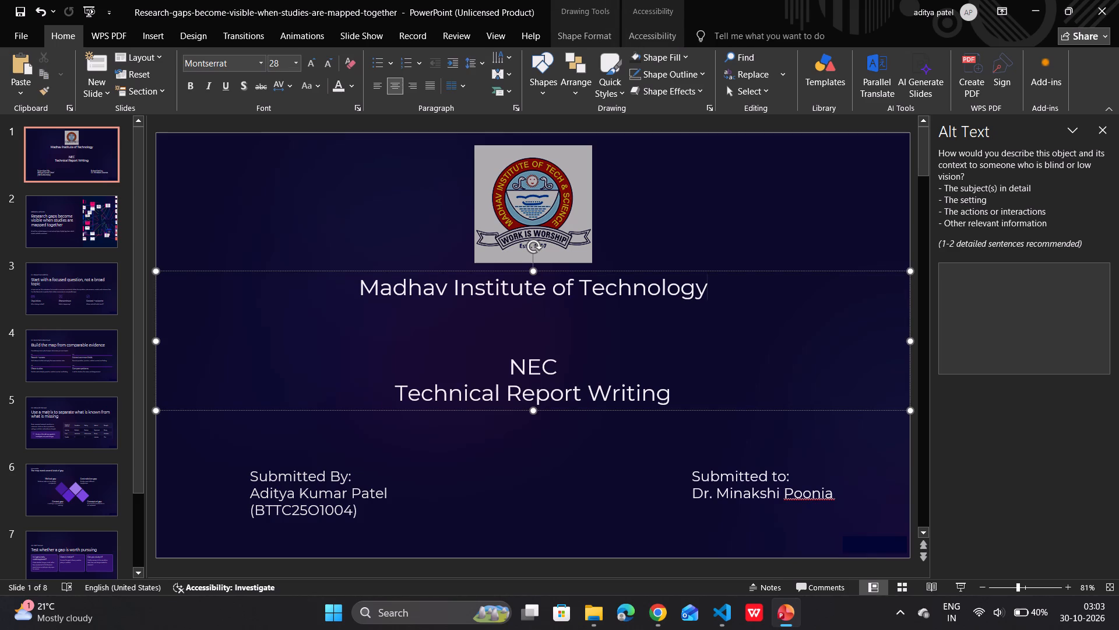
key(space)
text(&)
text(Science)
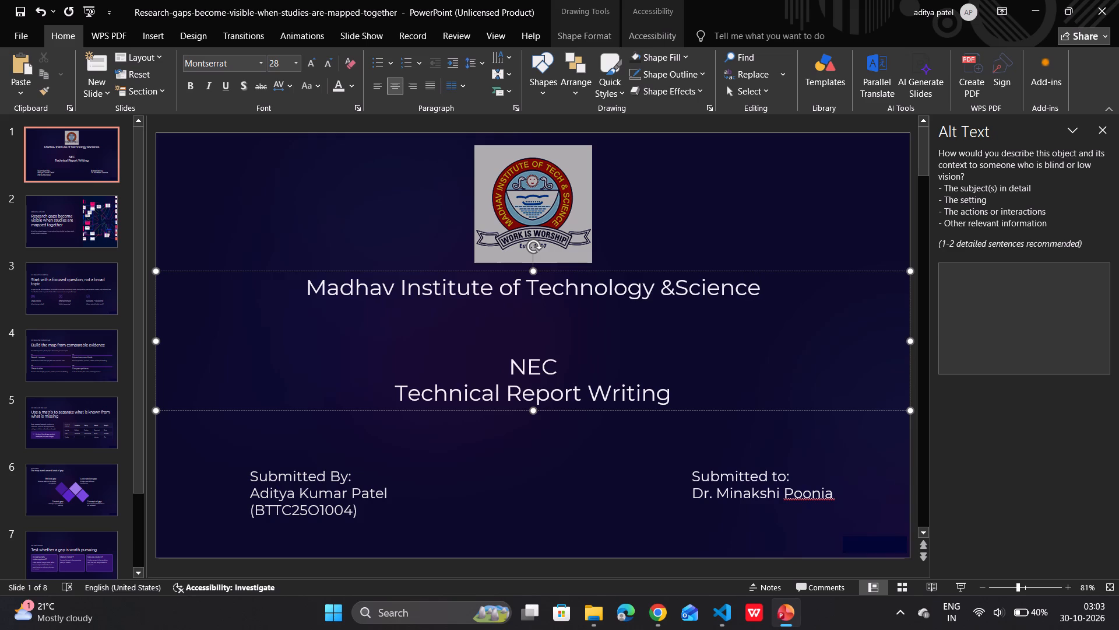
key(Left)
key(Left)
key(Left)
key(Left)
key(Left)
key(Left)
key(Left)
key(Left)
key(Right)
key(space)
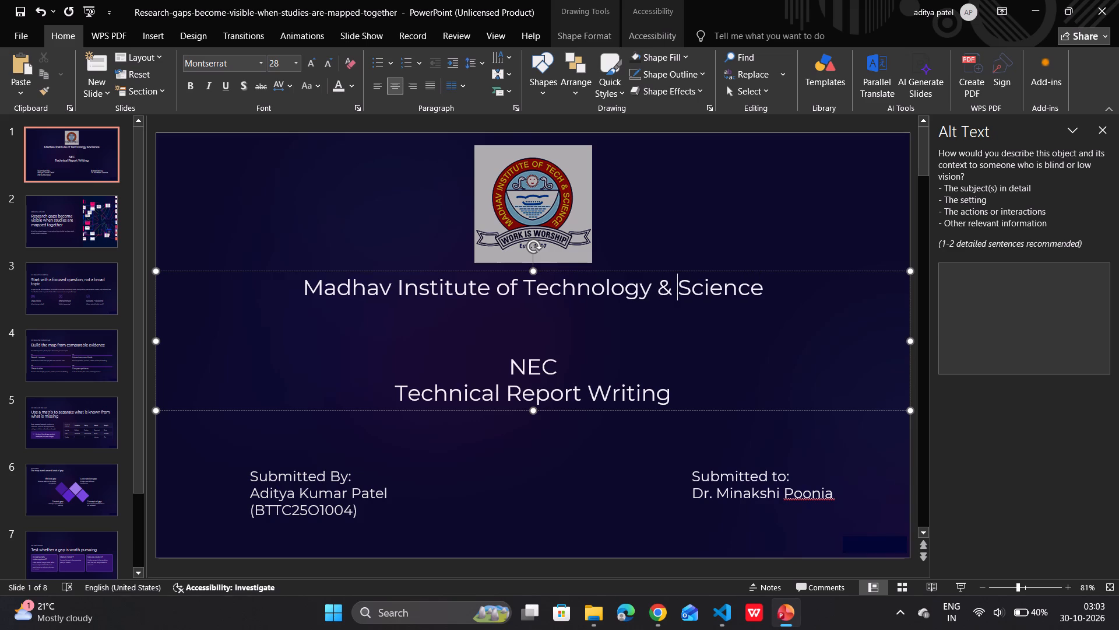
click(867, 212)
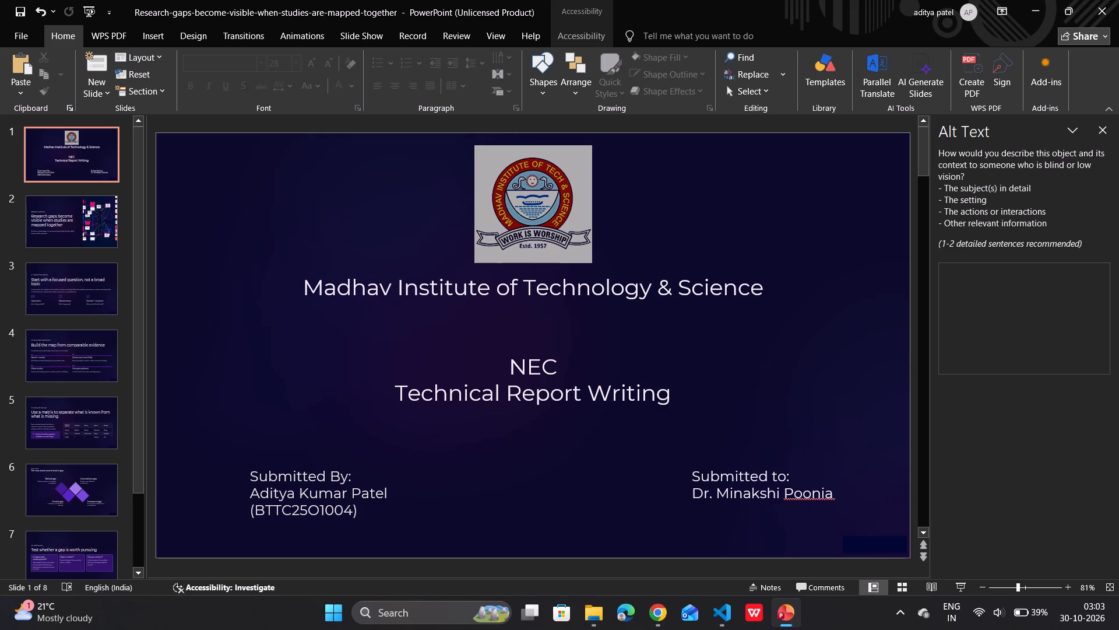
Move the "Submitted By:" block slightly left, level with the "Submitted to:" block and equally far from the slide's vertical centre line.
click(318, 482)
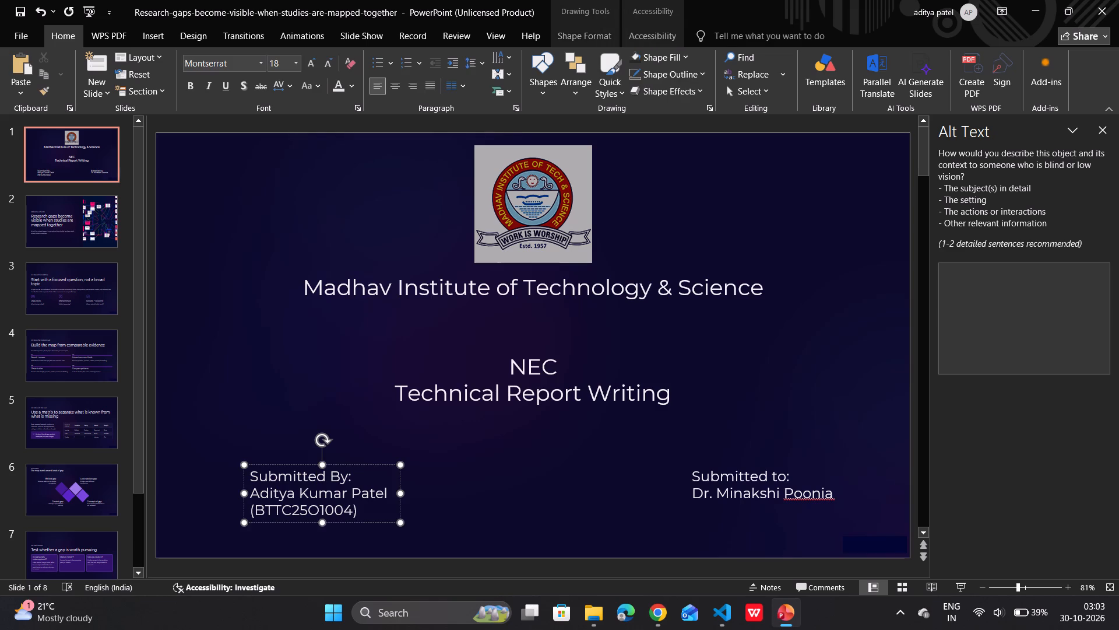
drag(391, 474, 379, 474)
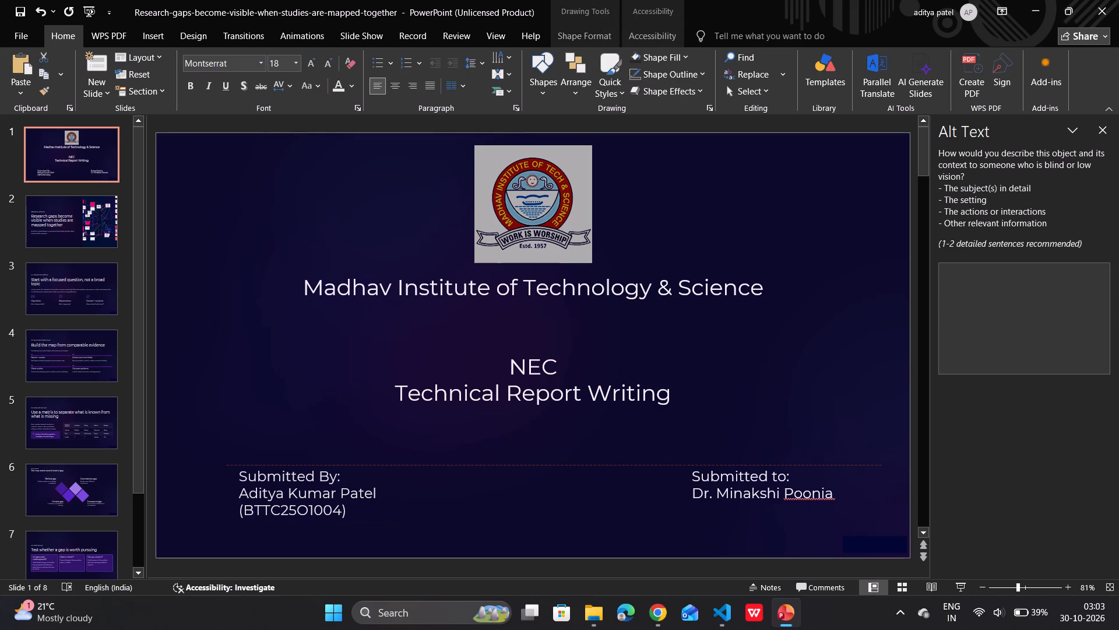
drag(379, 474, 372, 475)
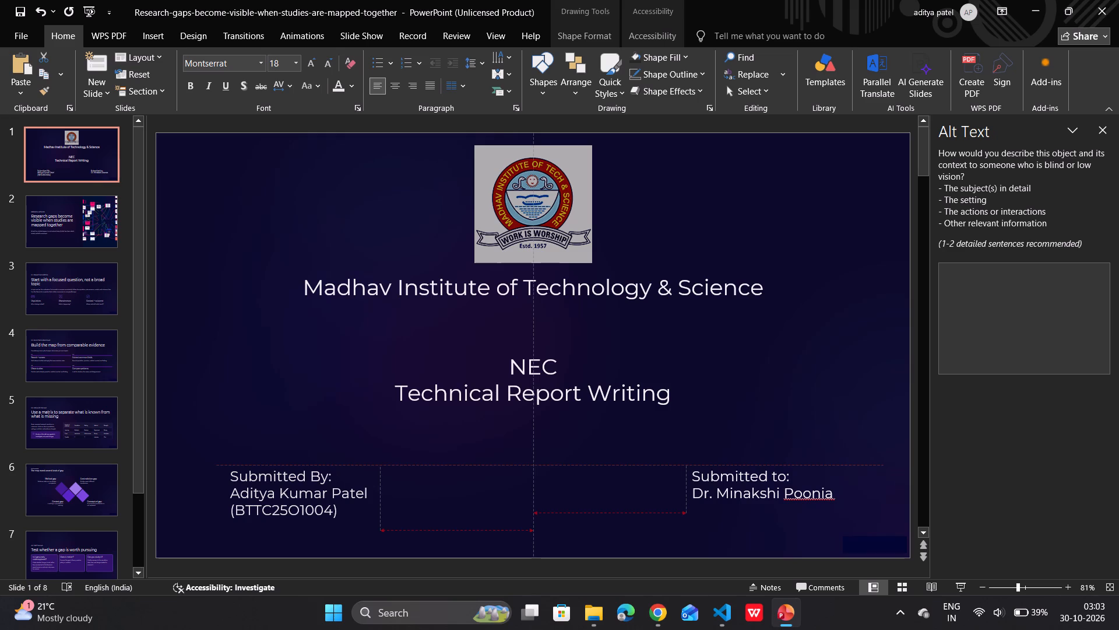
drag(372, 475, 372, 475)
click(391, 432)
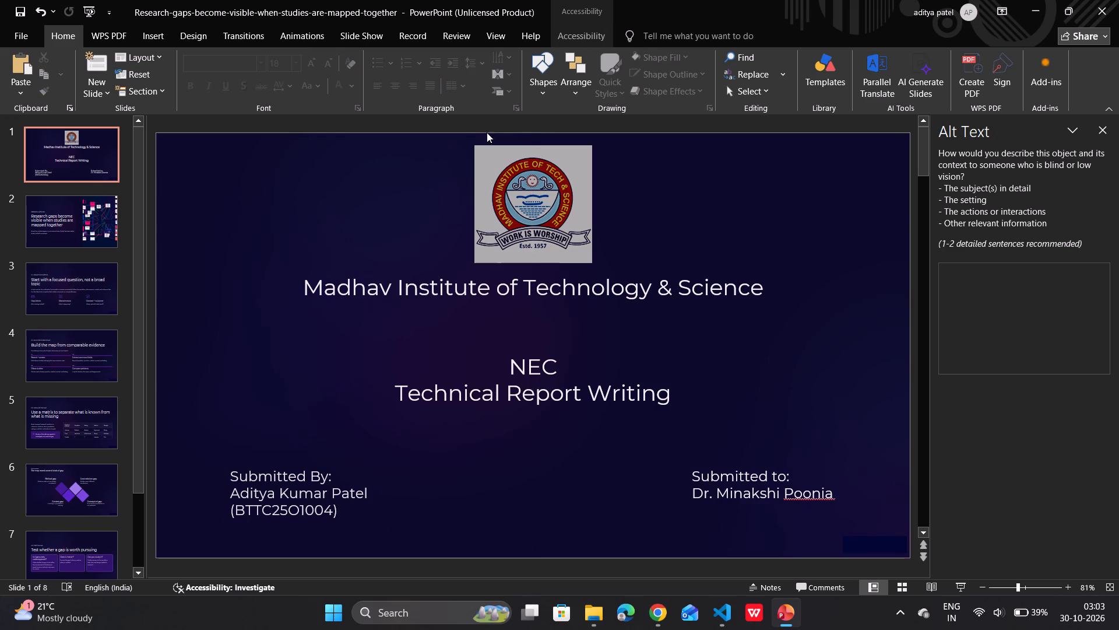
Save the presentation.
click(20, 38)
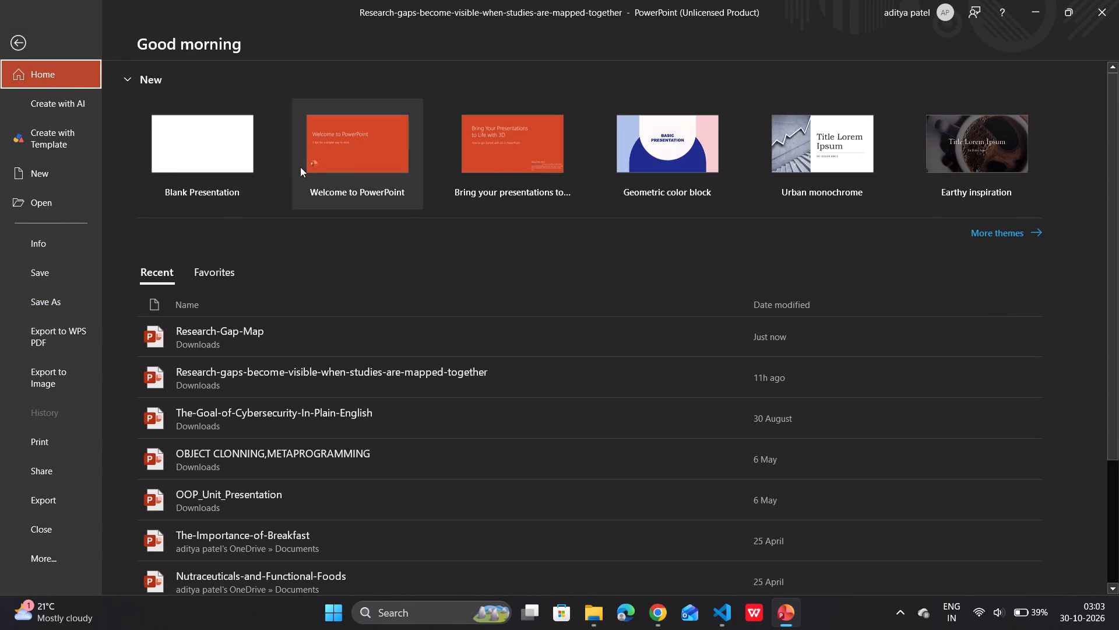
click(80, 269)
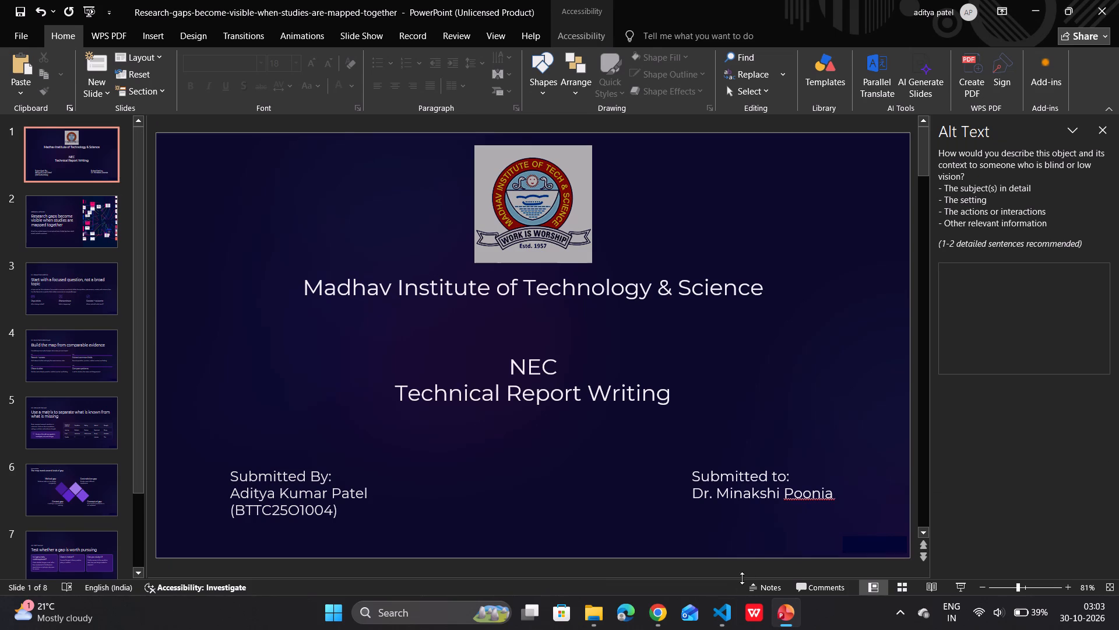
Switch to File Explorer, view the research gaps PDF from Downloads, and close it again.
click(609, 623)
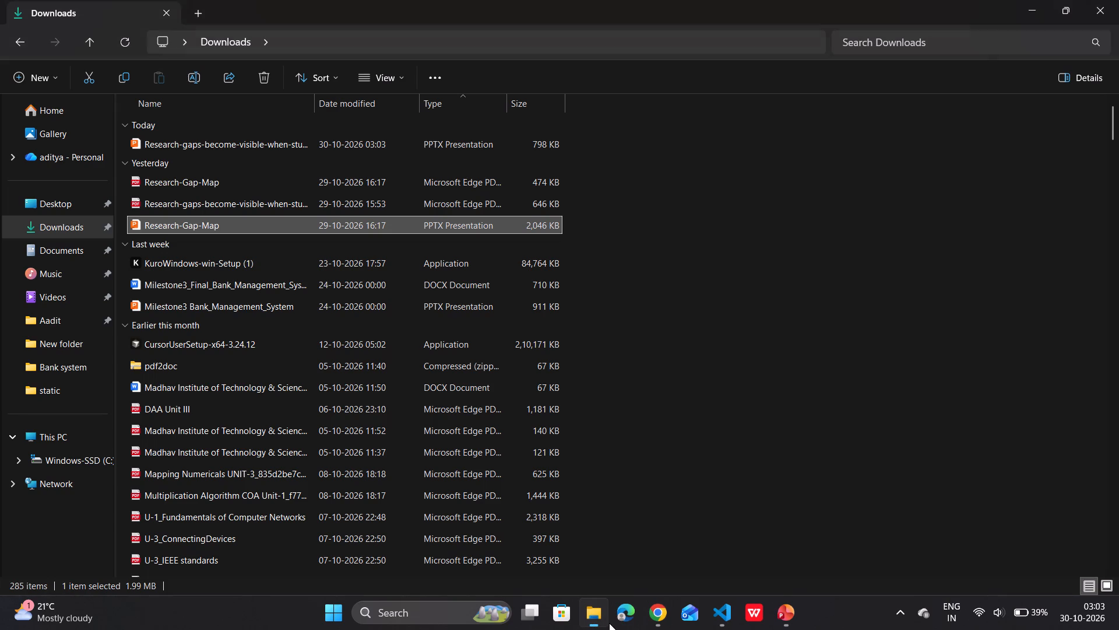
double_click(273, 199)
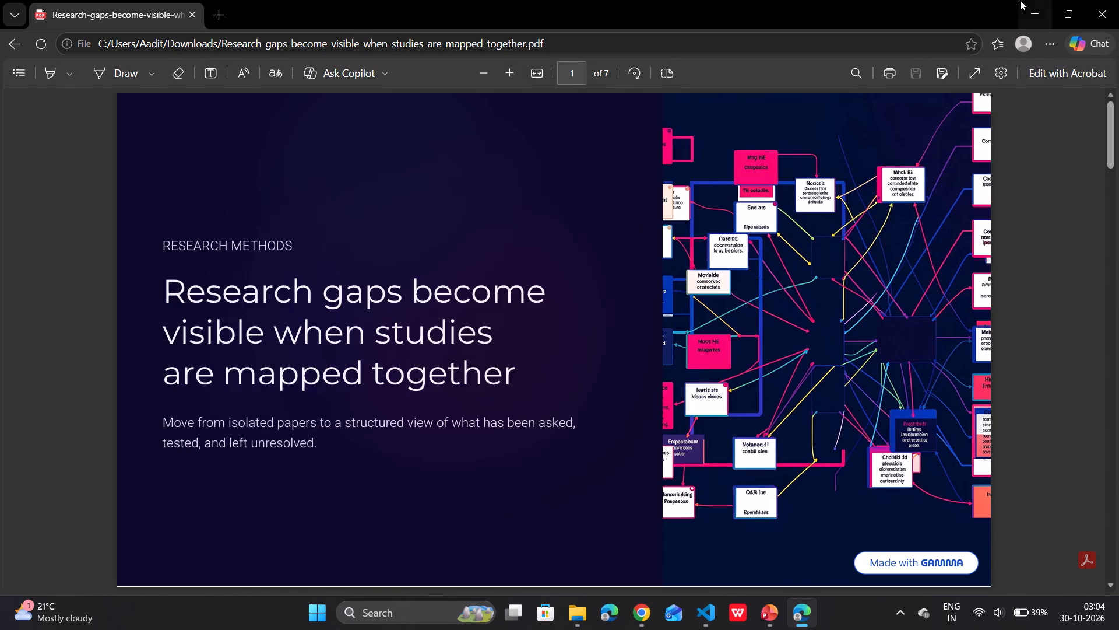
click(1118, 0)
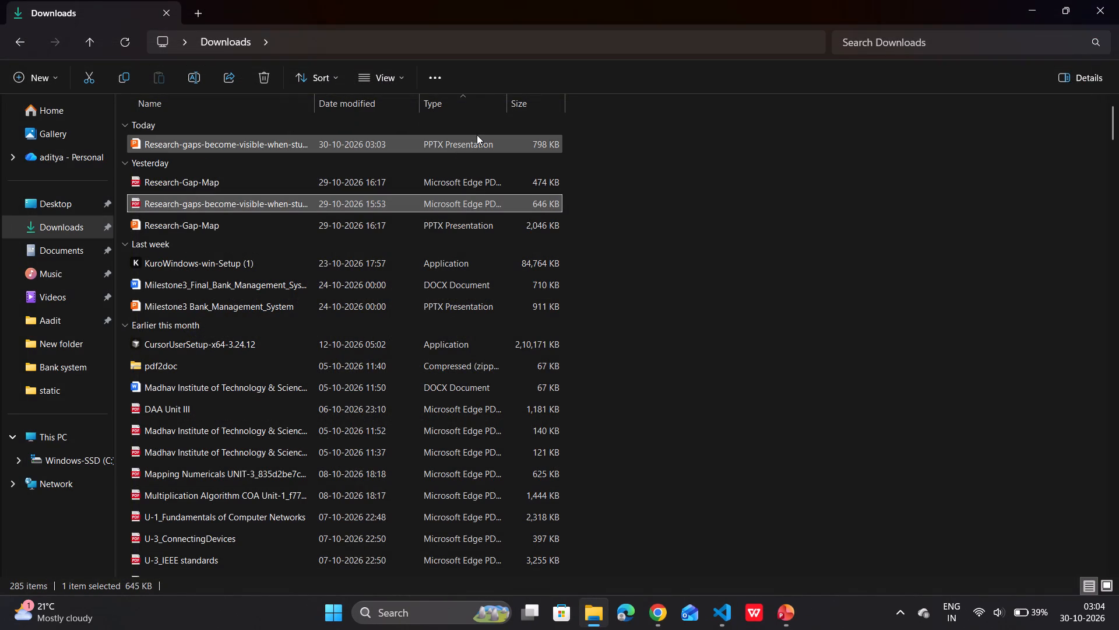
Open the research gaps presentation from Downloads as read-only in WPS Office, then close it and the Downloads folder.
double_click(477, 135)
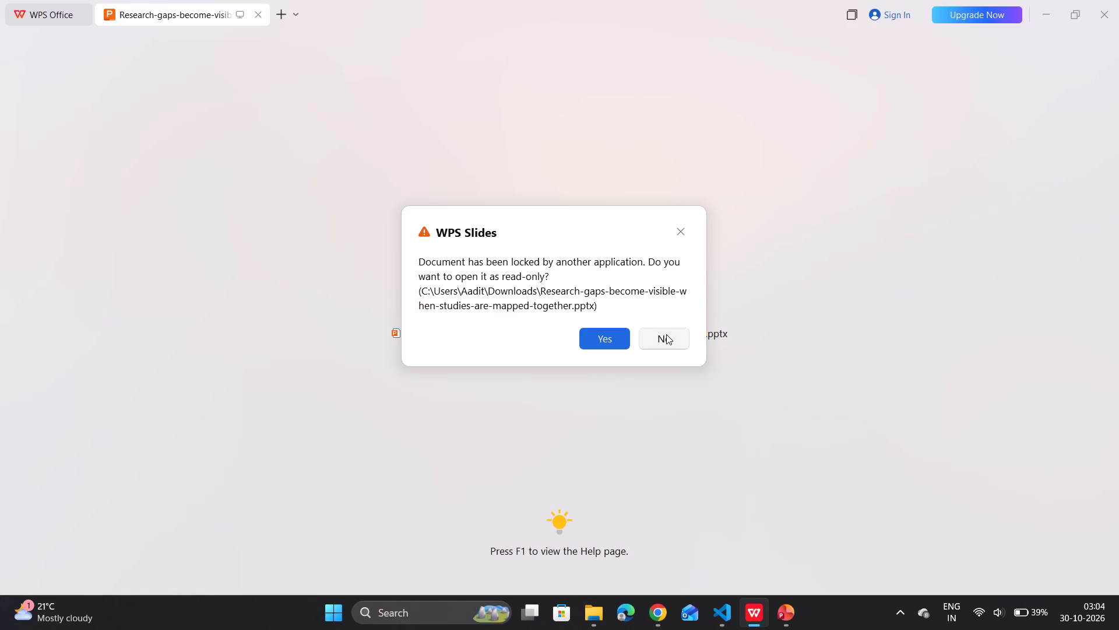
click(604, 338)
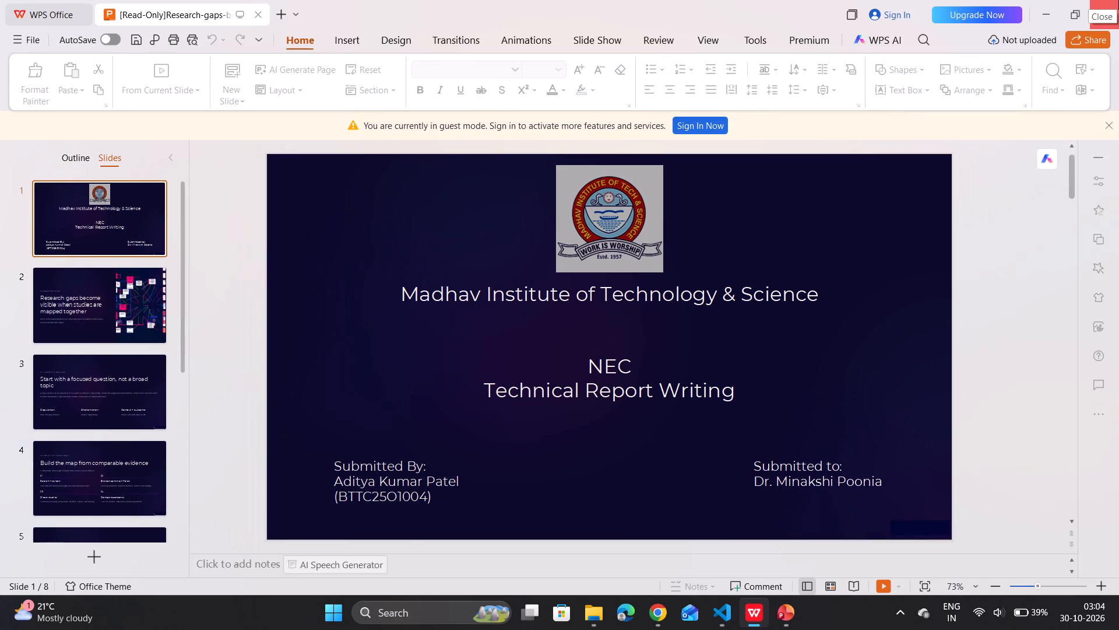
click(1118, 0)
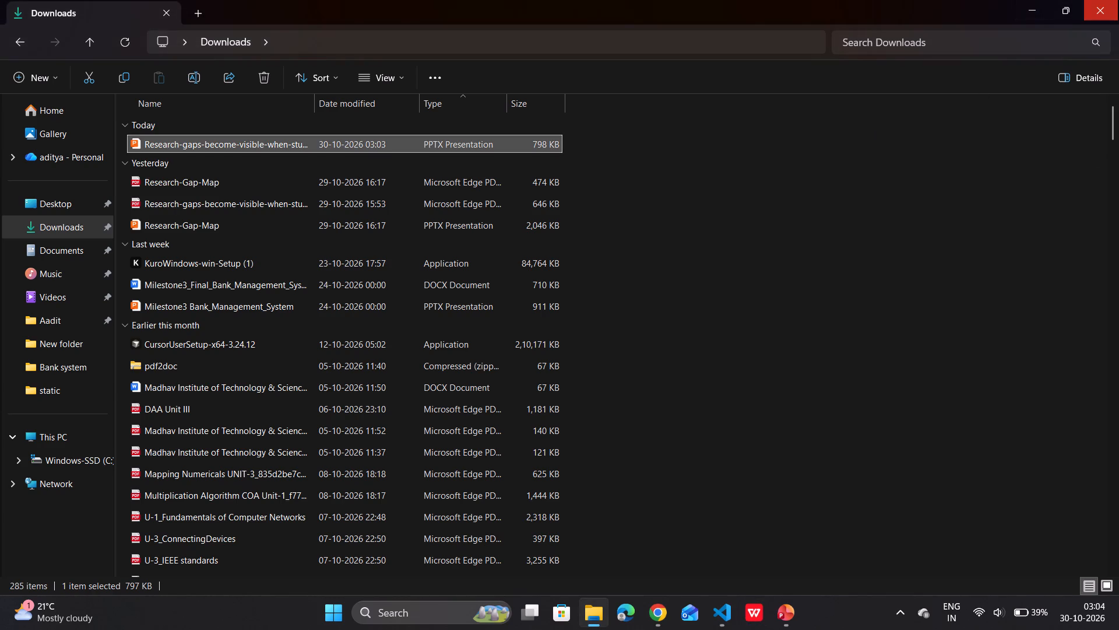
click(1118, 0)
Replace the alt text pane with the logo's picture formatting, and set its first gradient fill stop to 80% brightness.
click(517, 246)
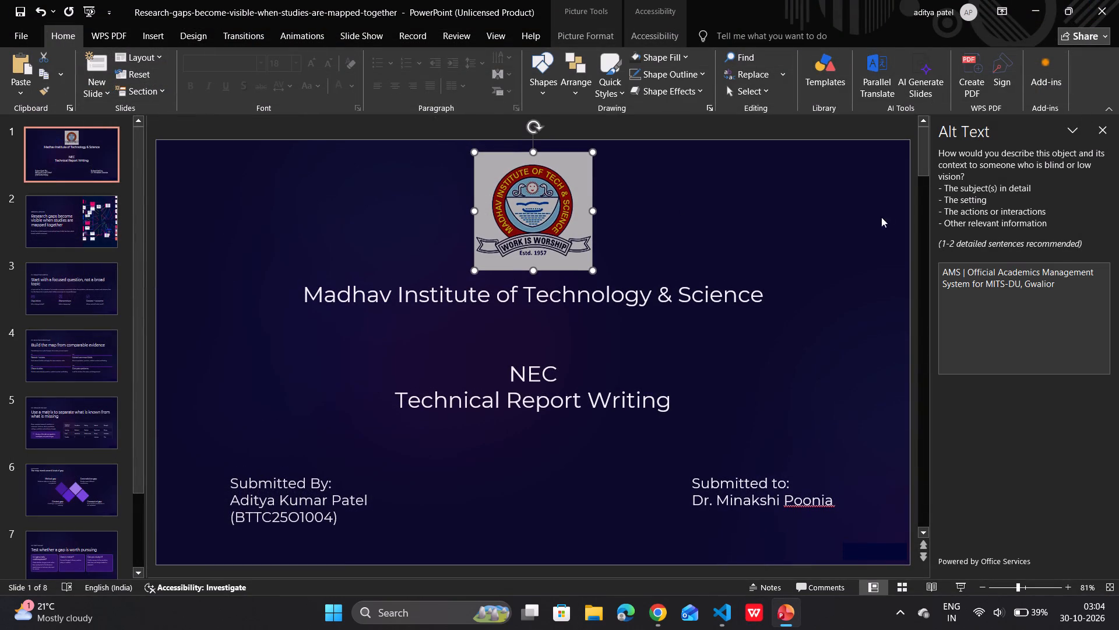
right_click(554, 234)
click(651, 490)
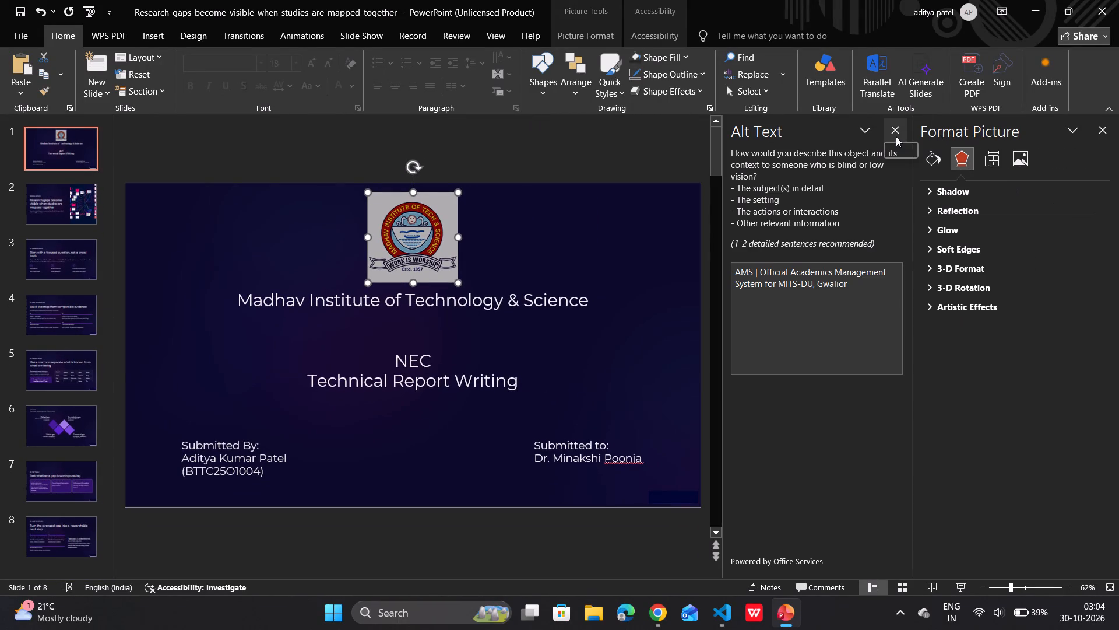
click(896, 136)
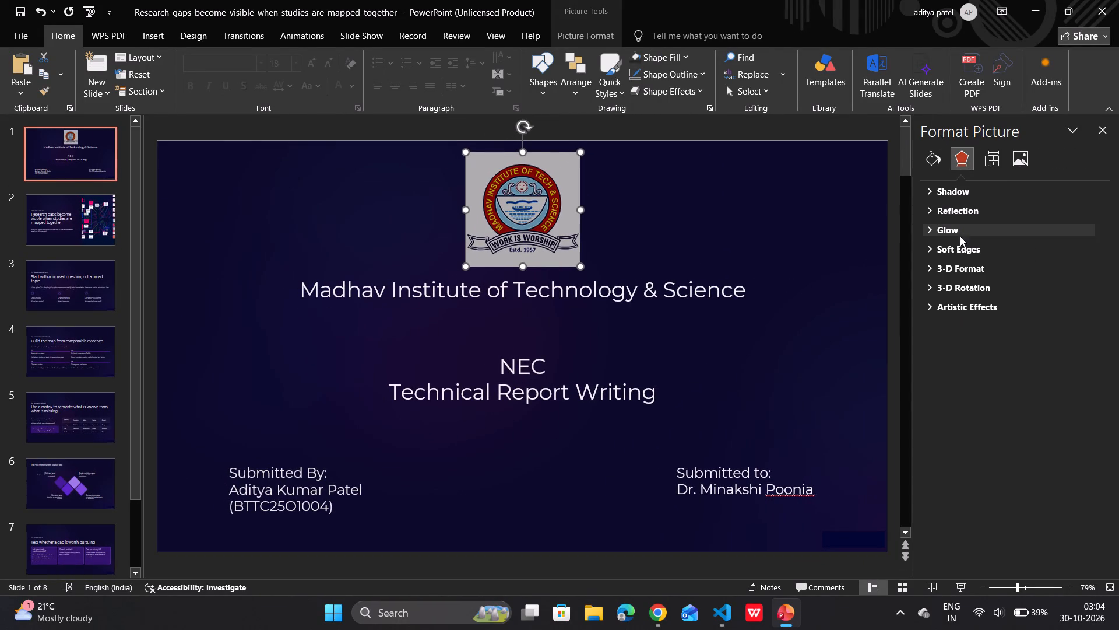
click(935, 165)
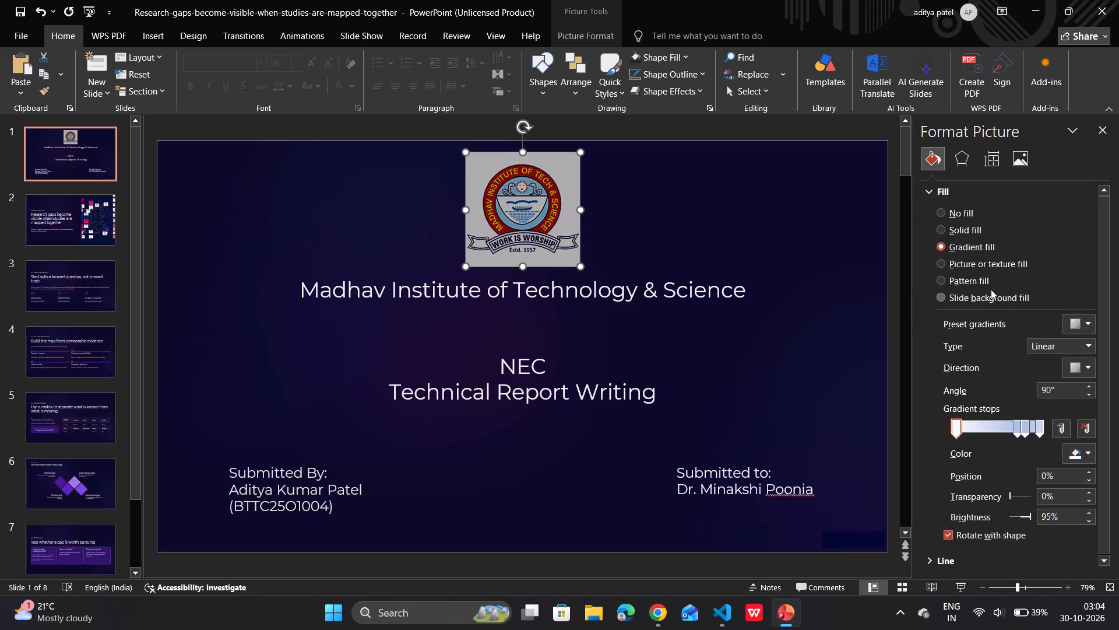
click(955, 192)
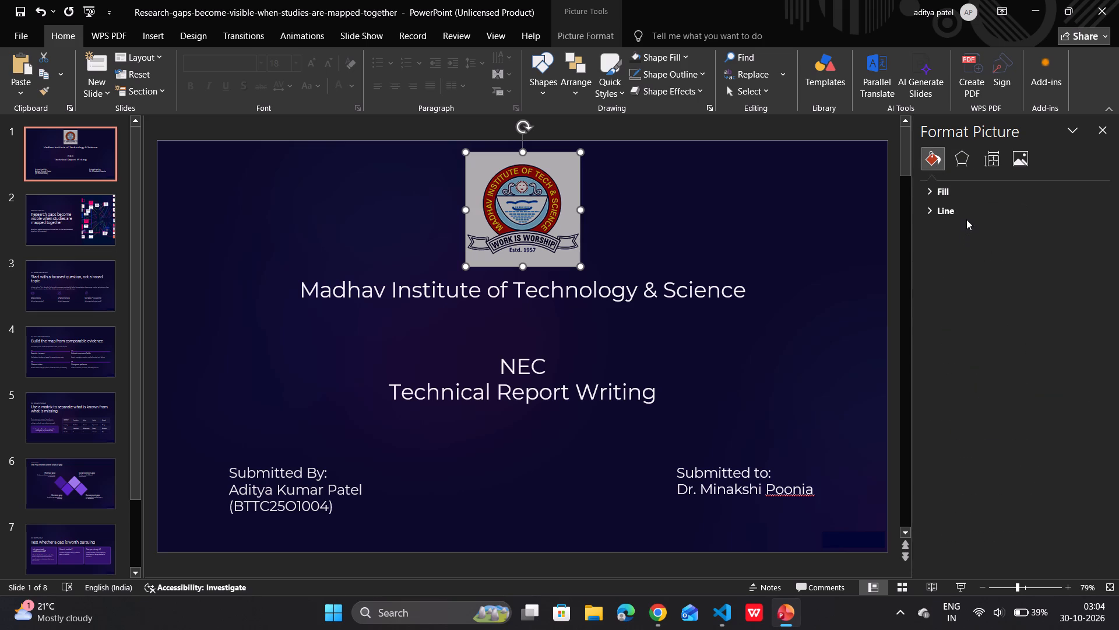
click(930, 181)
click(938, 193)
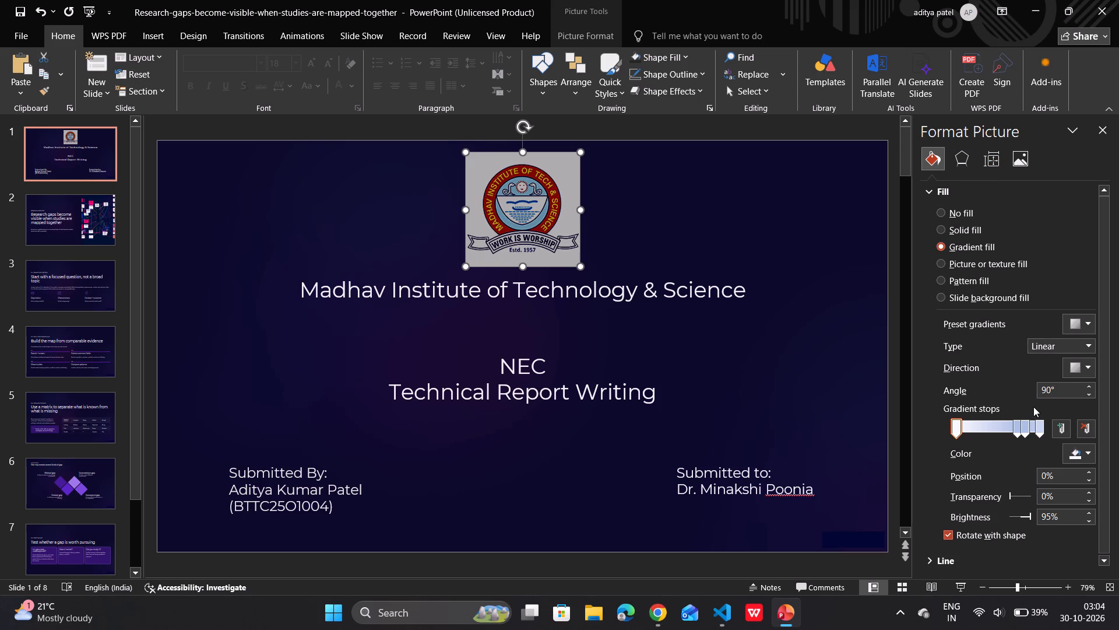
click(1090, 523)
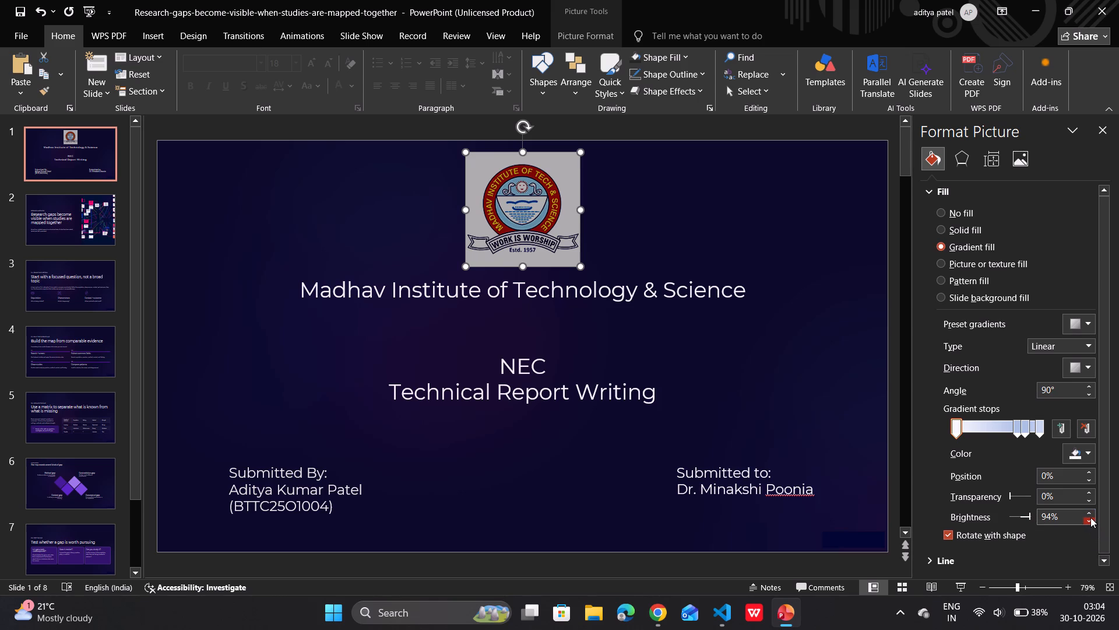
click(1089, 519)
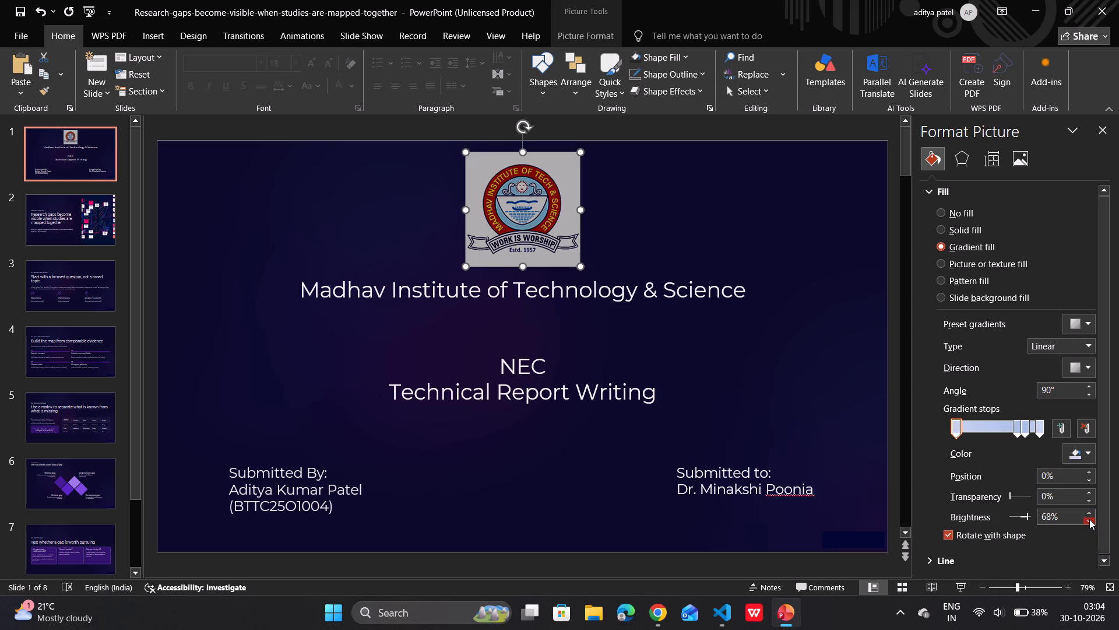
click(1089, 510)
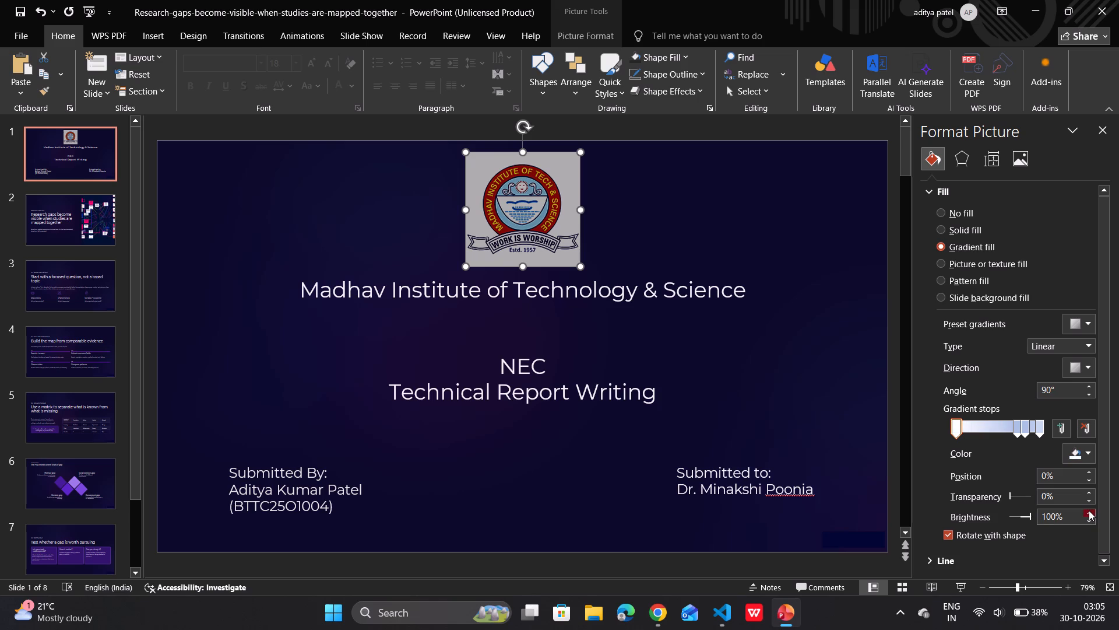
click(1031, 520)
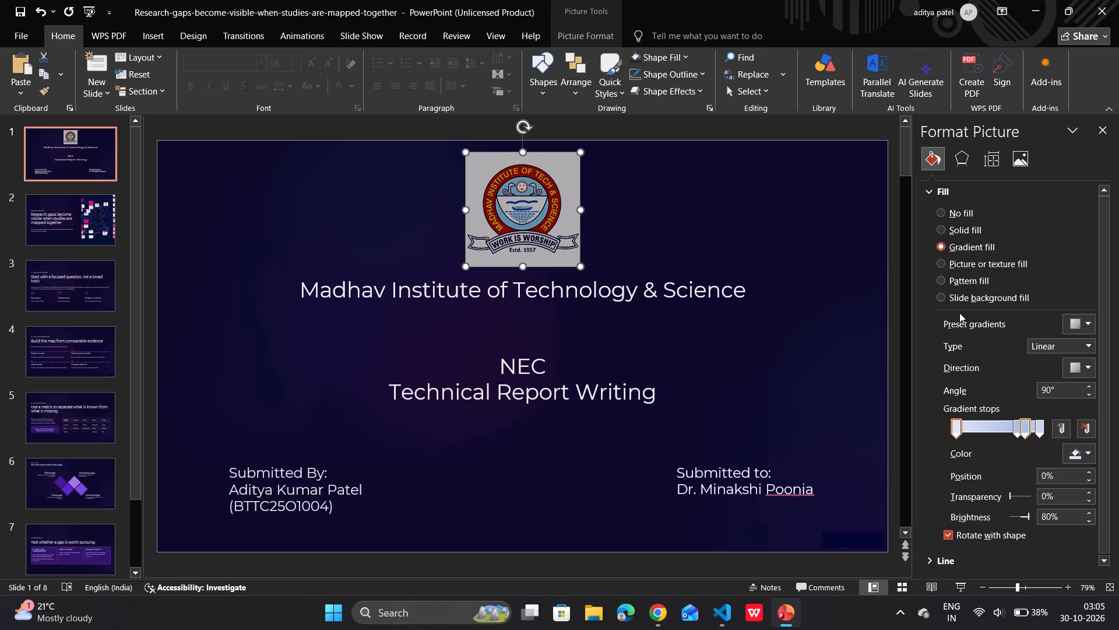
Add a 10 pt glow to the logo and set the glow's transparency to 100%.
click(963, 161)
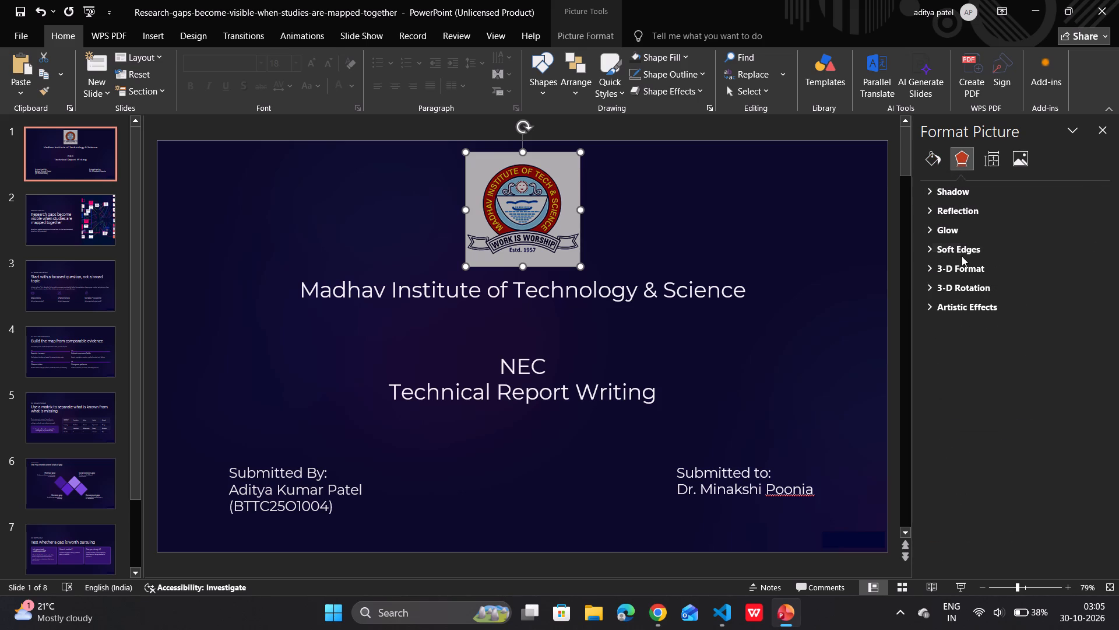
click(967, 229)
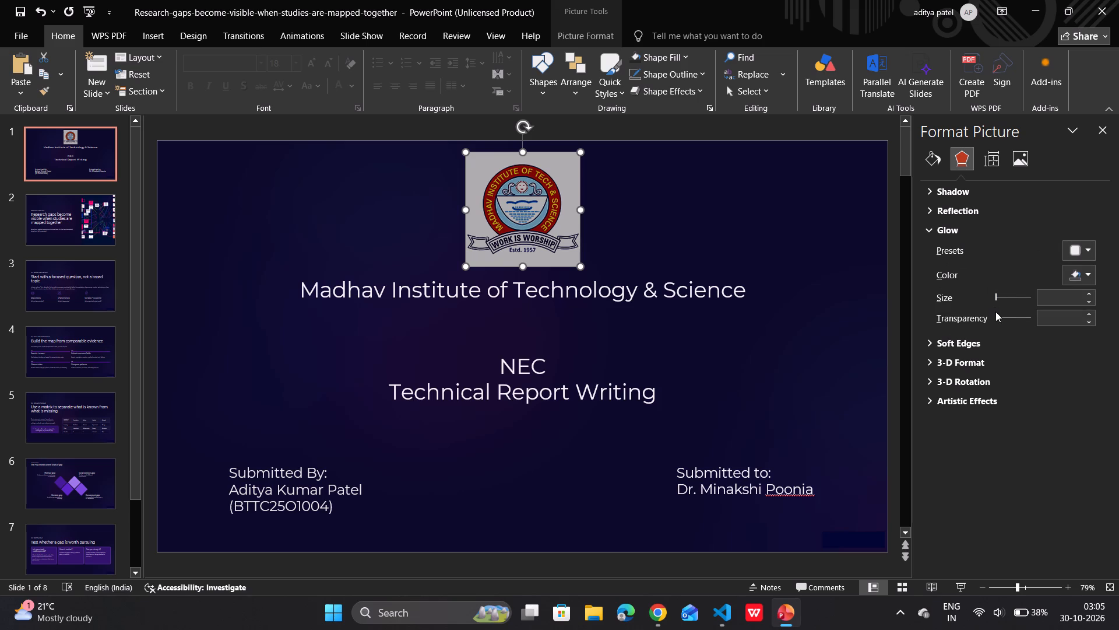
drag(996, 317, 1059, 337)
drag(1059, 337, 1044, 321)
drag(1029, 313, 970, 314)
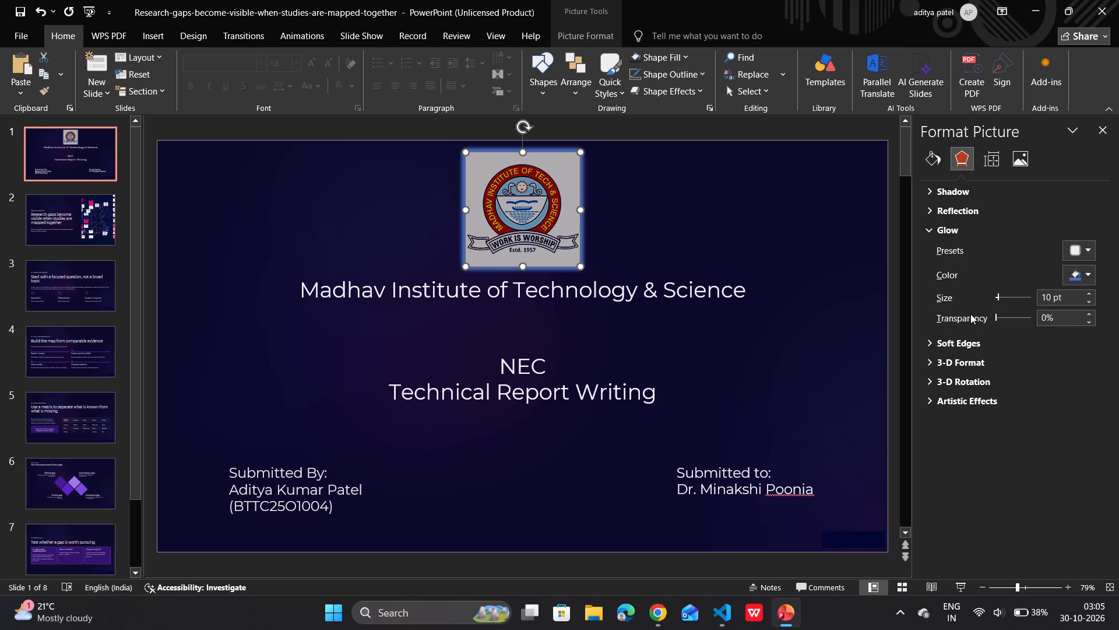
click(998, 324)
drag(994, 318, 1096, 317)
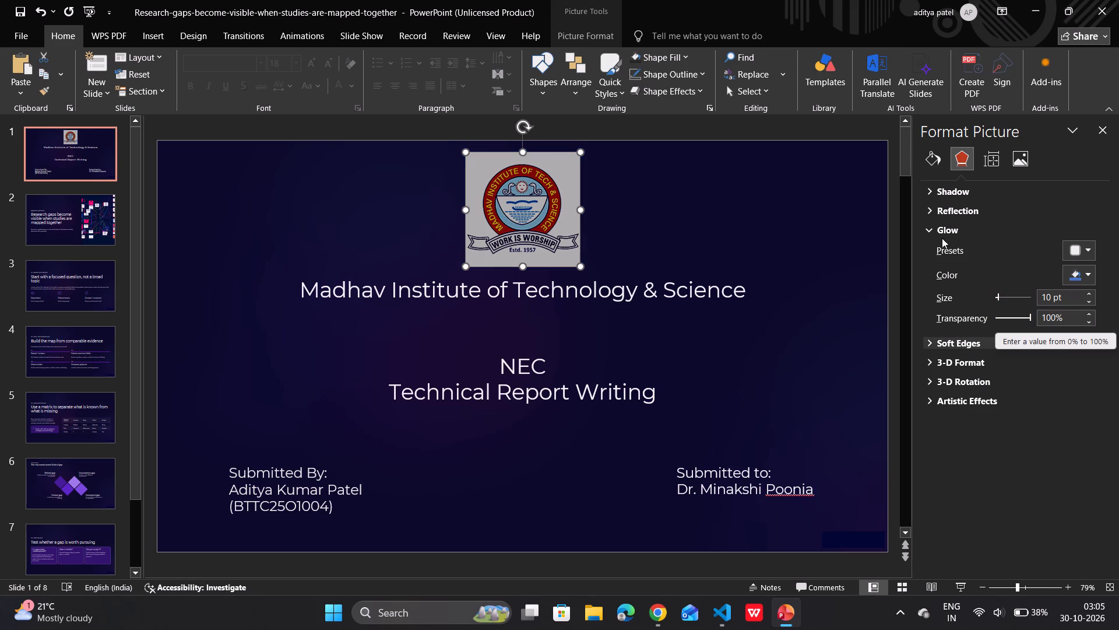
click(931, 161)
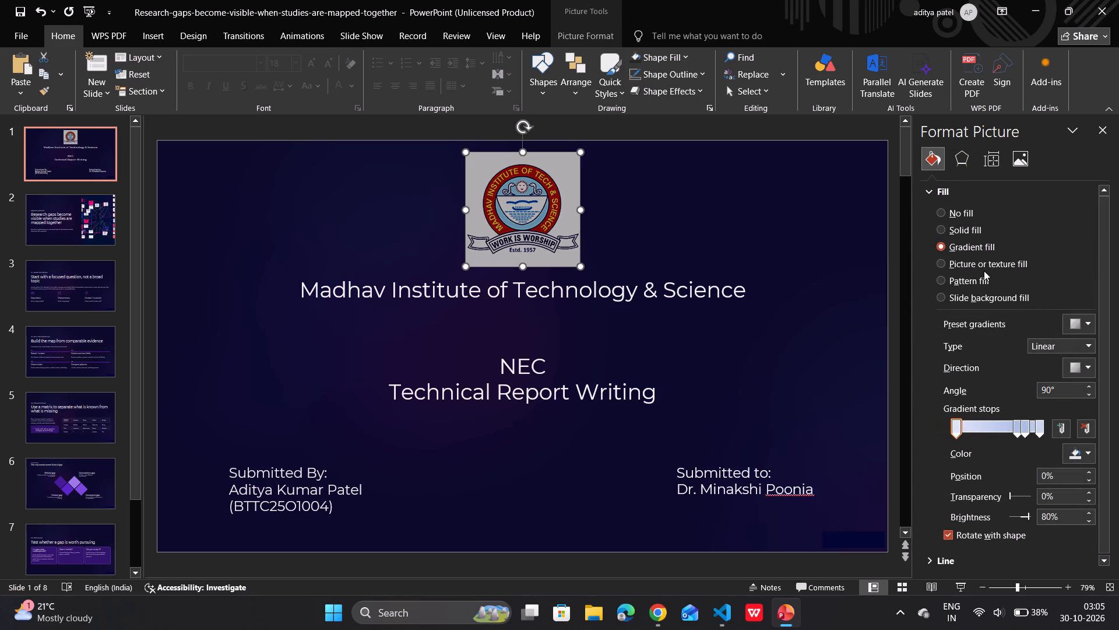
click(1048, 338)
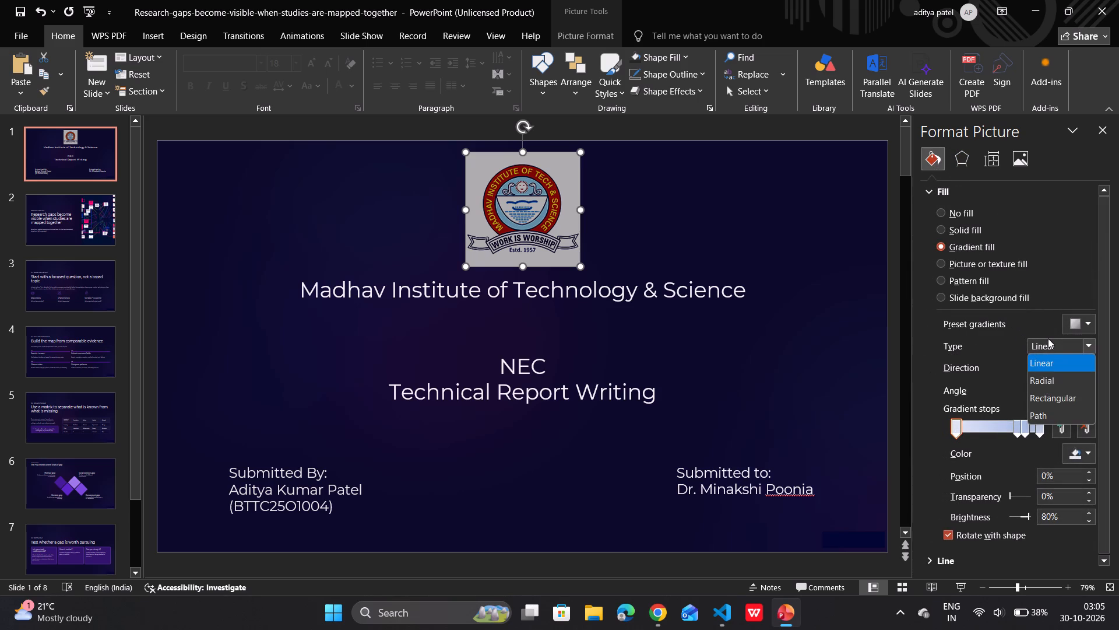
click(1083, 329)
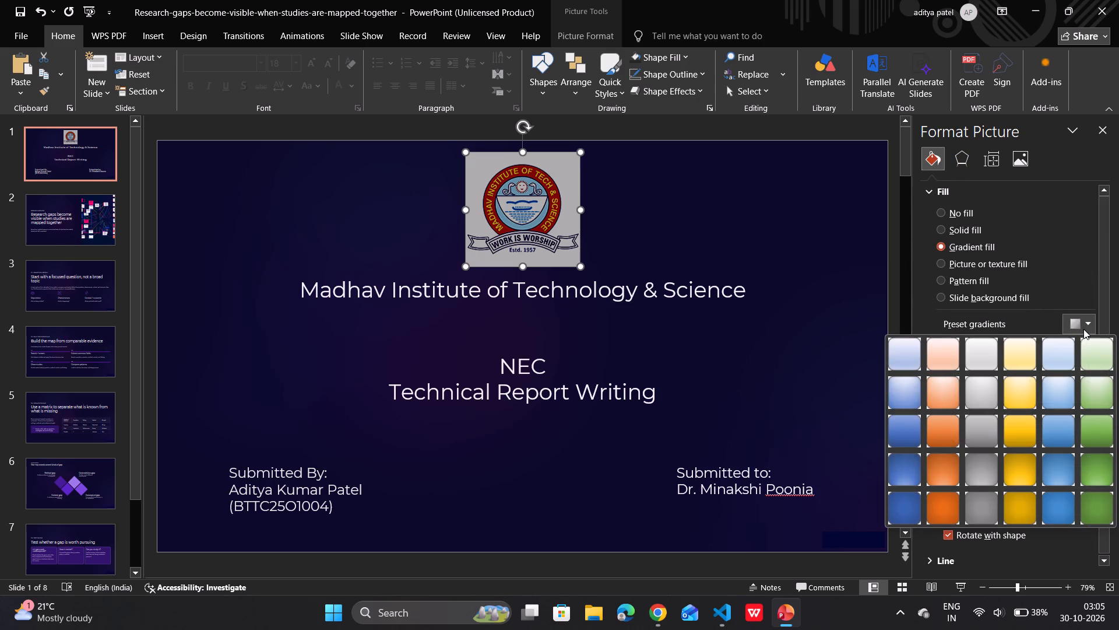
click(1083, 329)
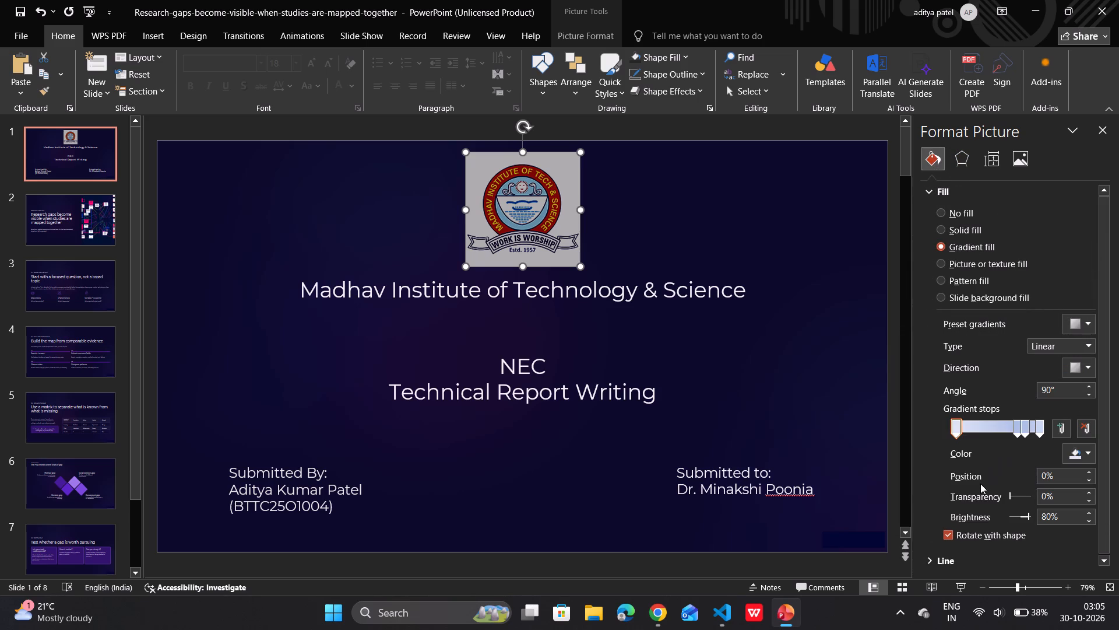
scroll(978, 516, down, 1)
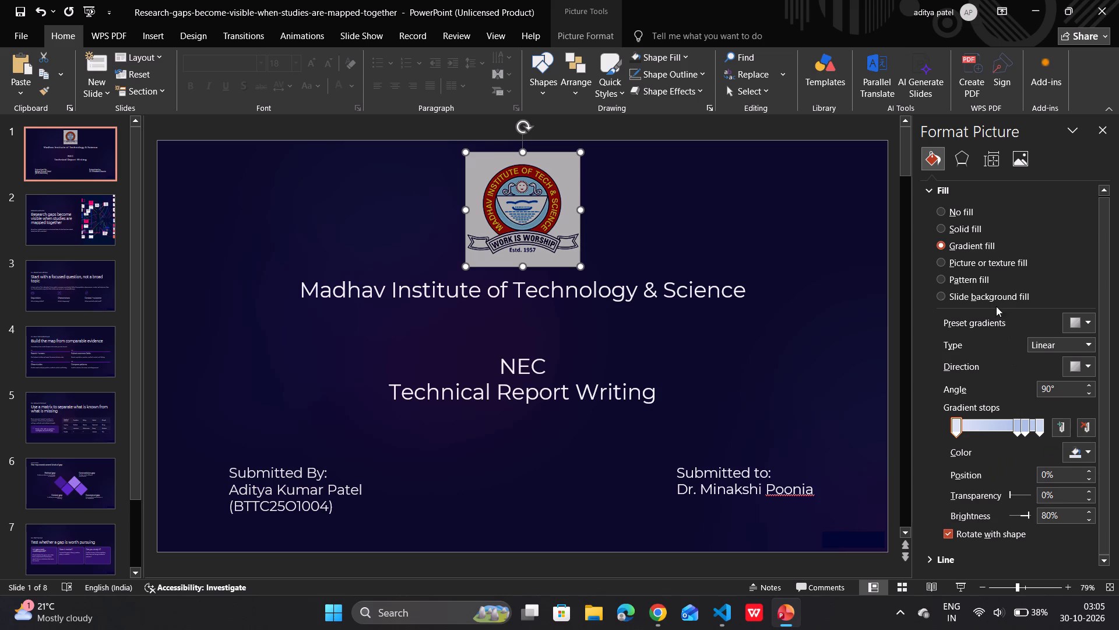
Set the logo picture's brightness correction to -27% and deselect the logo.
click(1016, 159)
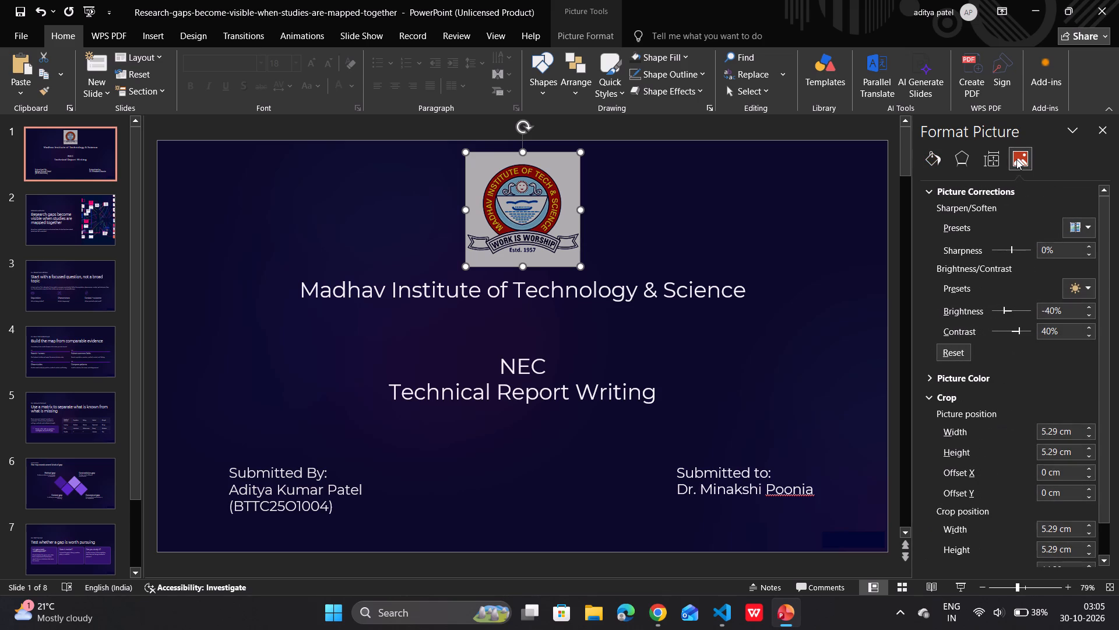
click(1083, 304)
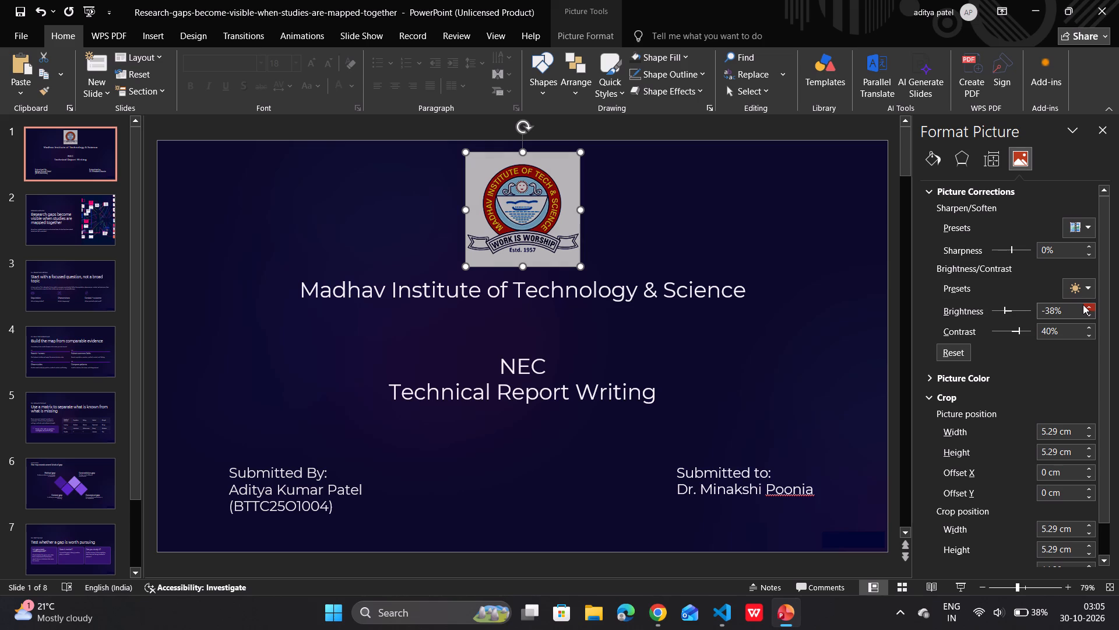
click(1083, 304)
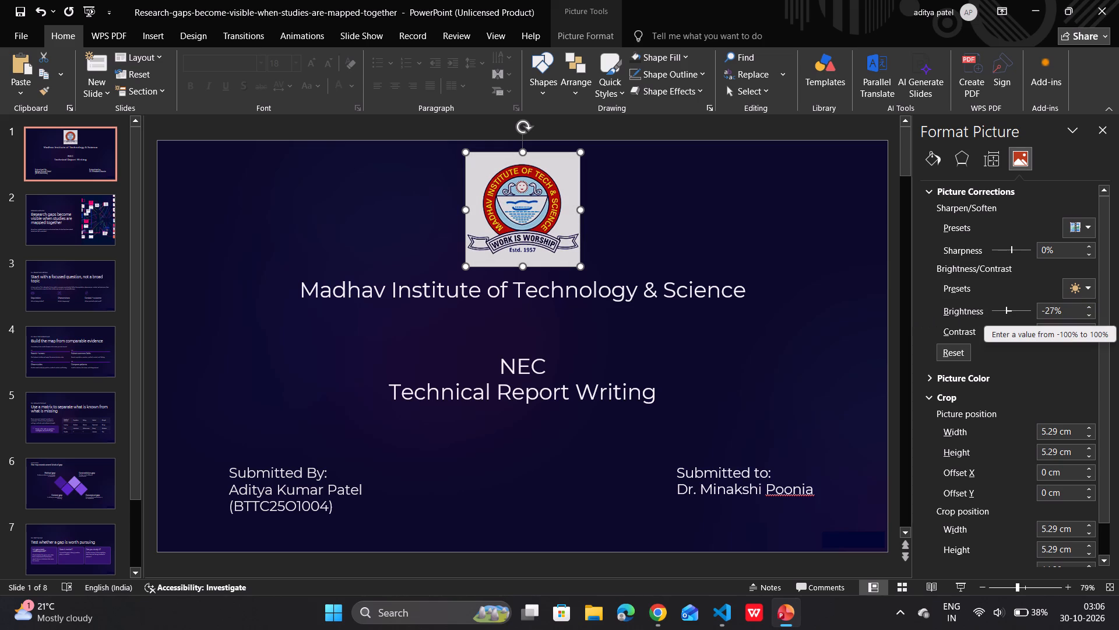
click(841, 326)
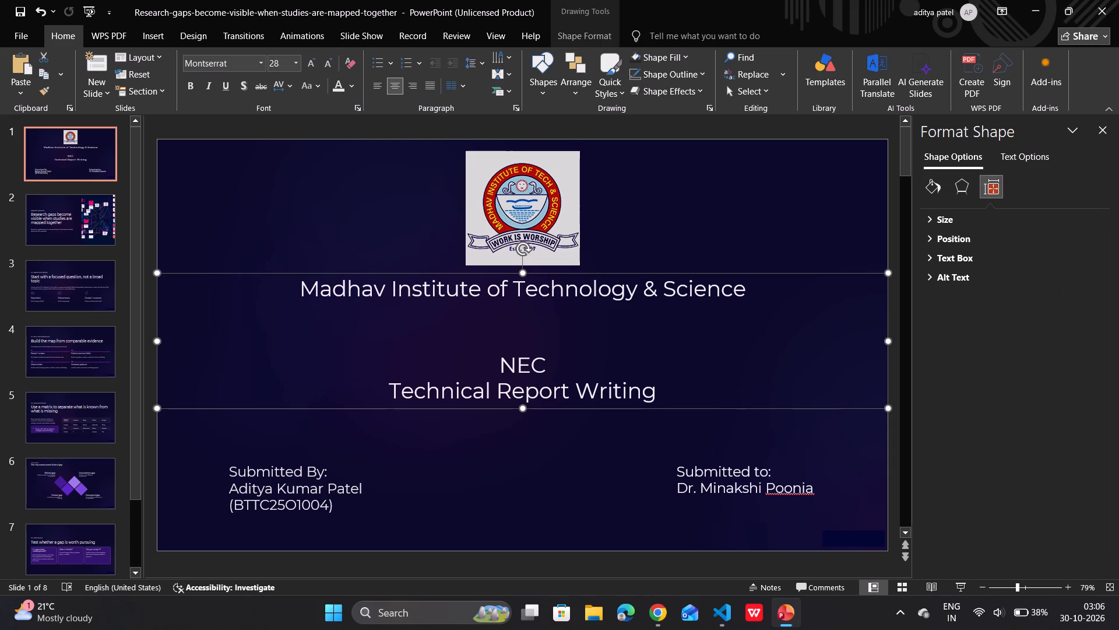
Look over slide 2 and the last slide of the presentation, and return to the opening slide.
click(57, 209)
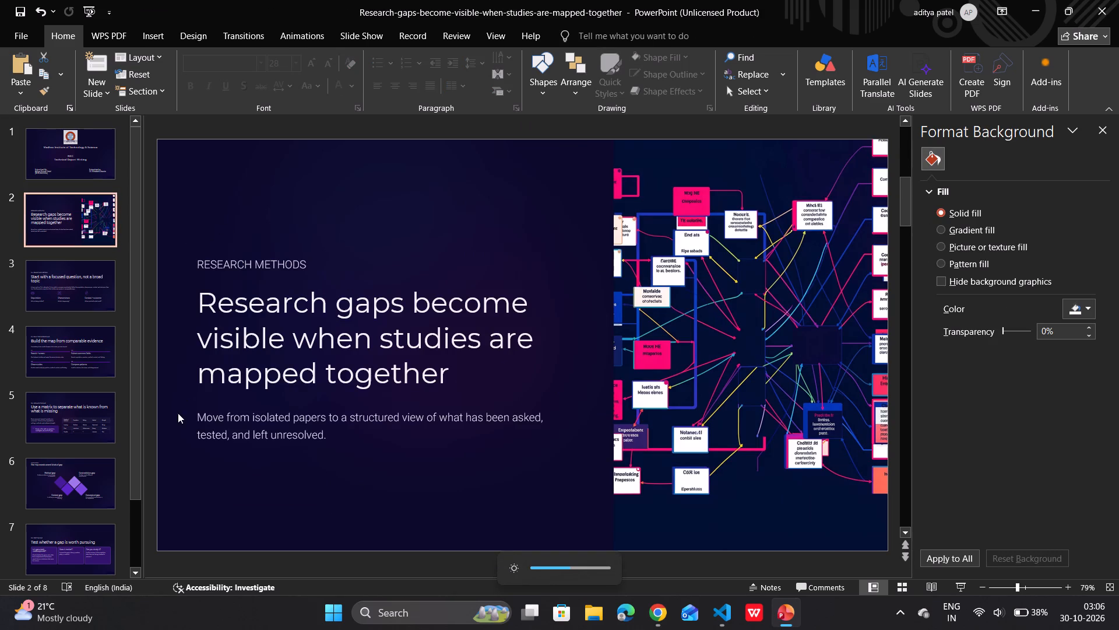
scroll(70, 480, down, 4)
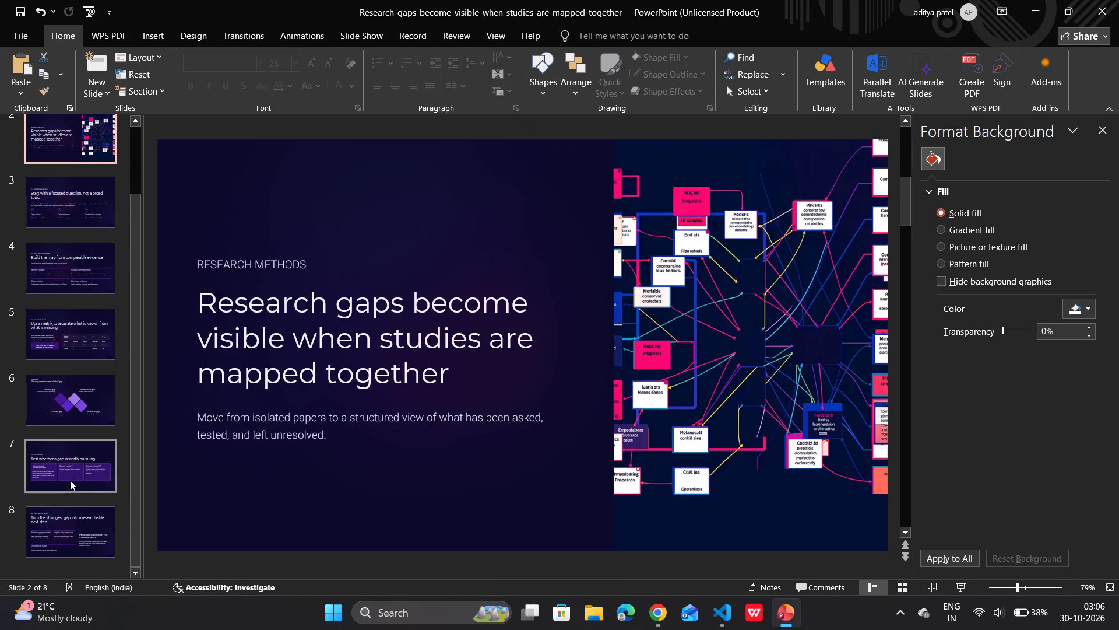
click(56, 524)
scroll(41, 307, up, 5)
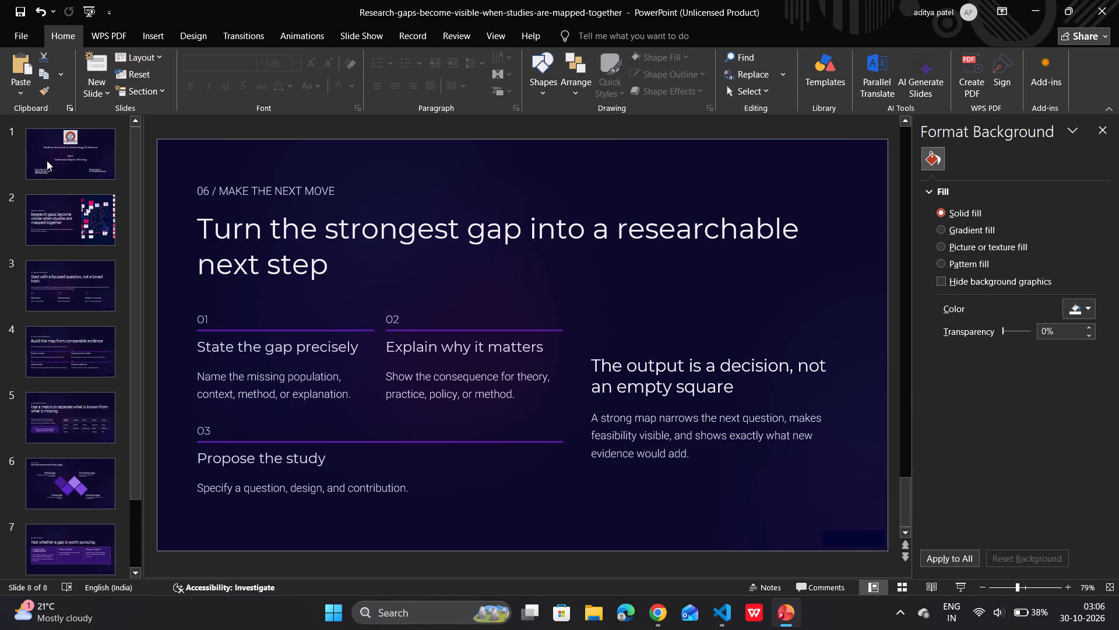
click(65, 167)
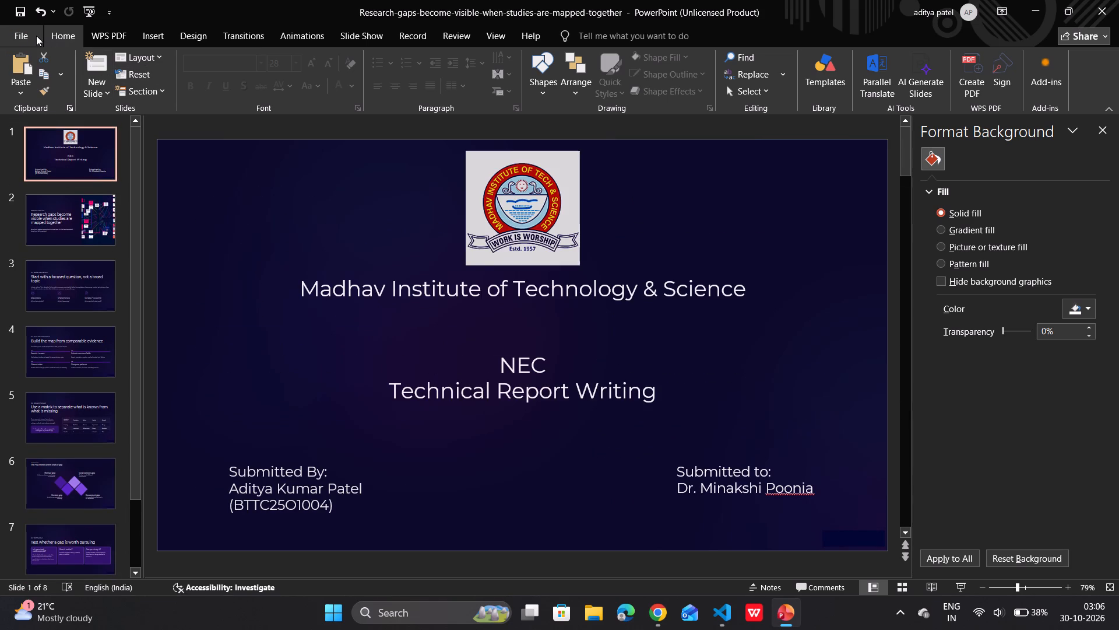
Save the research gaps presentation and close both PowerPoint and Chrome.
click(36, 36)
click(50, 267)
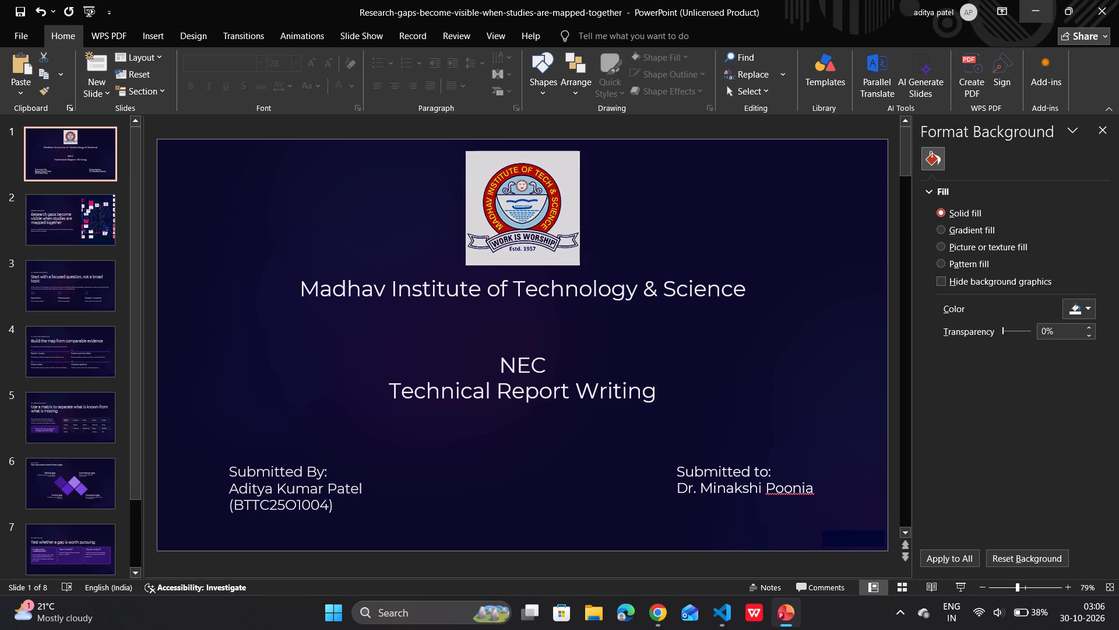
click(1118, 0)
click(1118, 0)
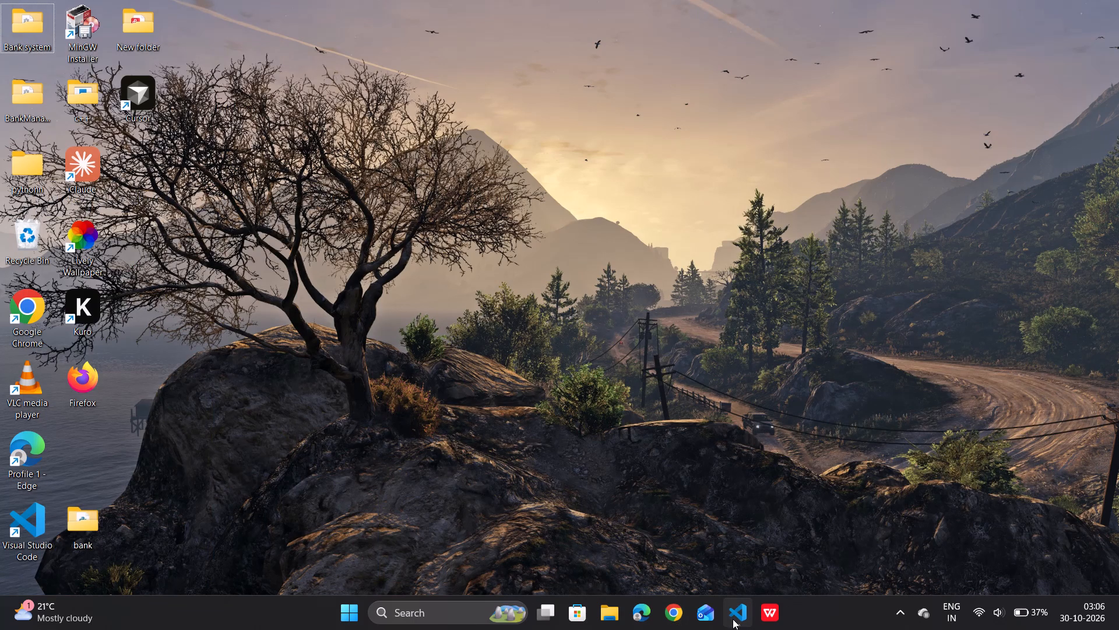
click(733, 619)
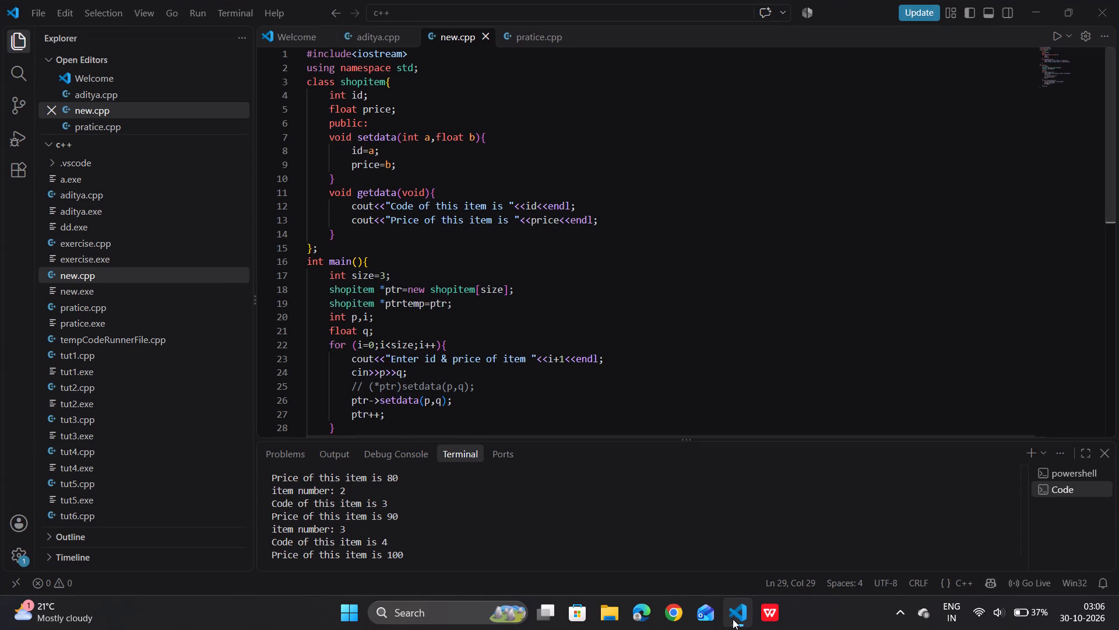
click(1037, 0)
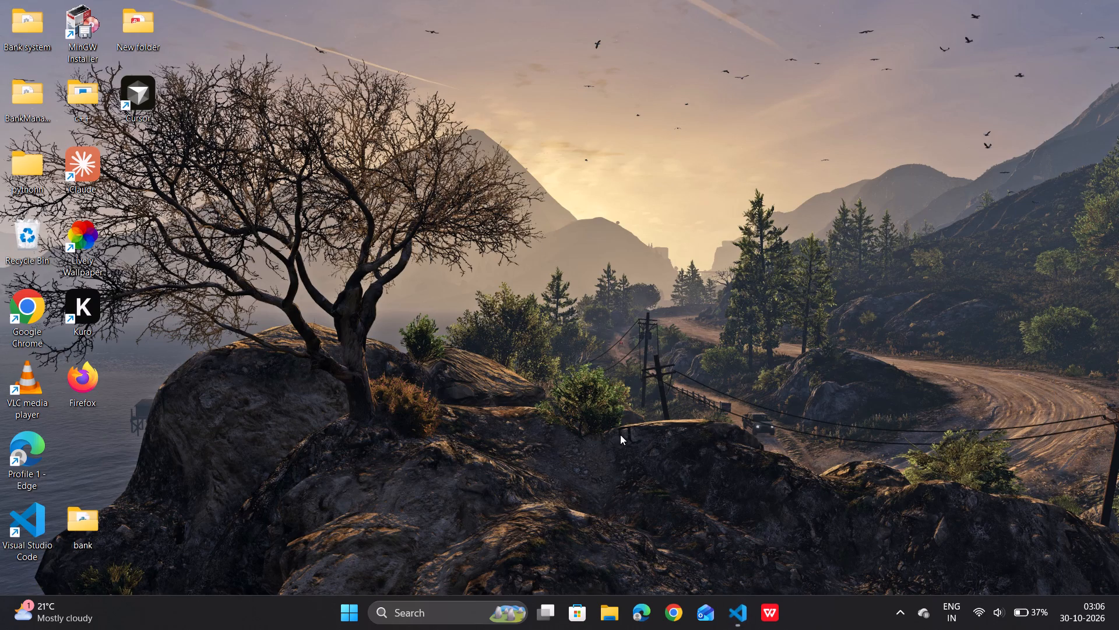
Reopen Google Chrome from the desktop.
click(666, 610)
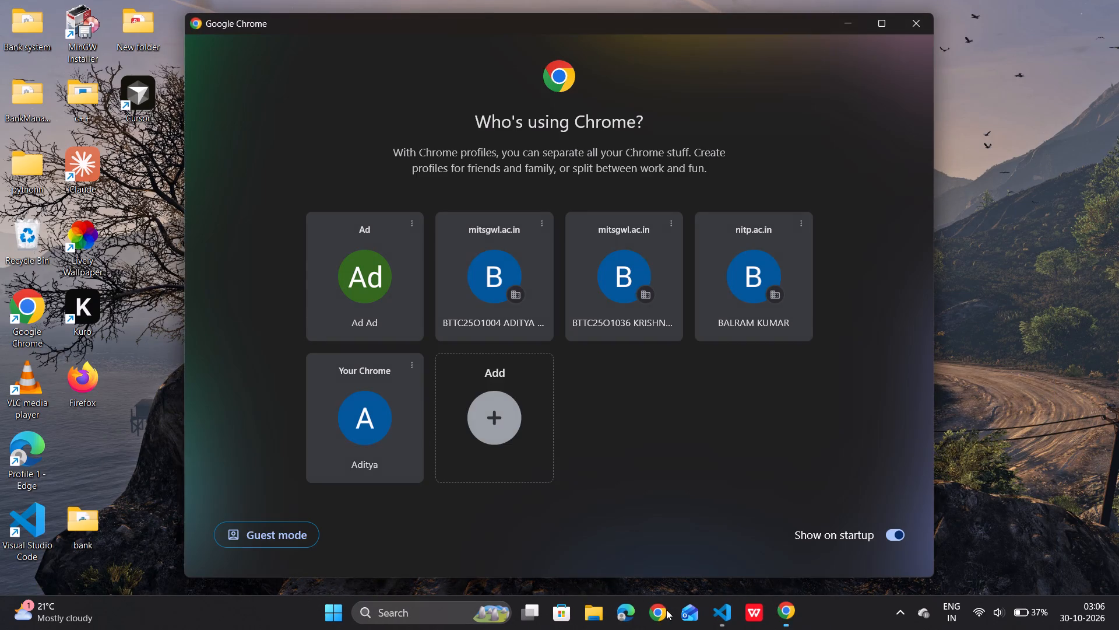
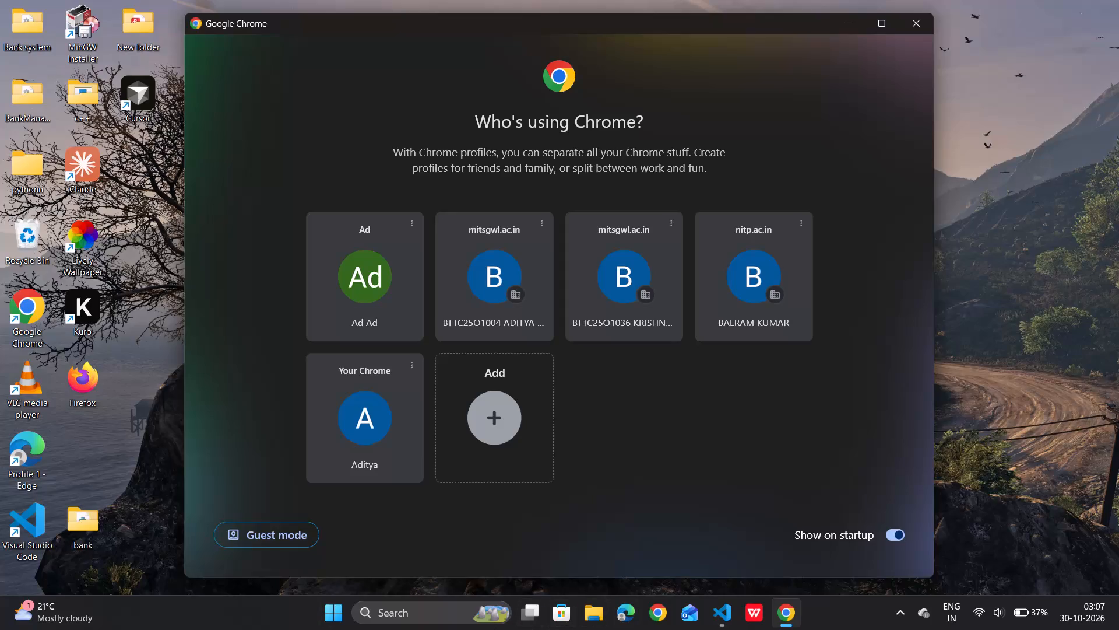
Open the "Your Chrome" profile, close the mits gwalior logo search tab, and open a new tab.
click(342, 471)
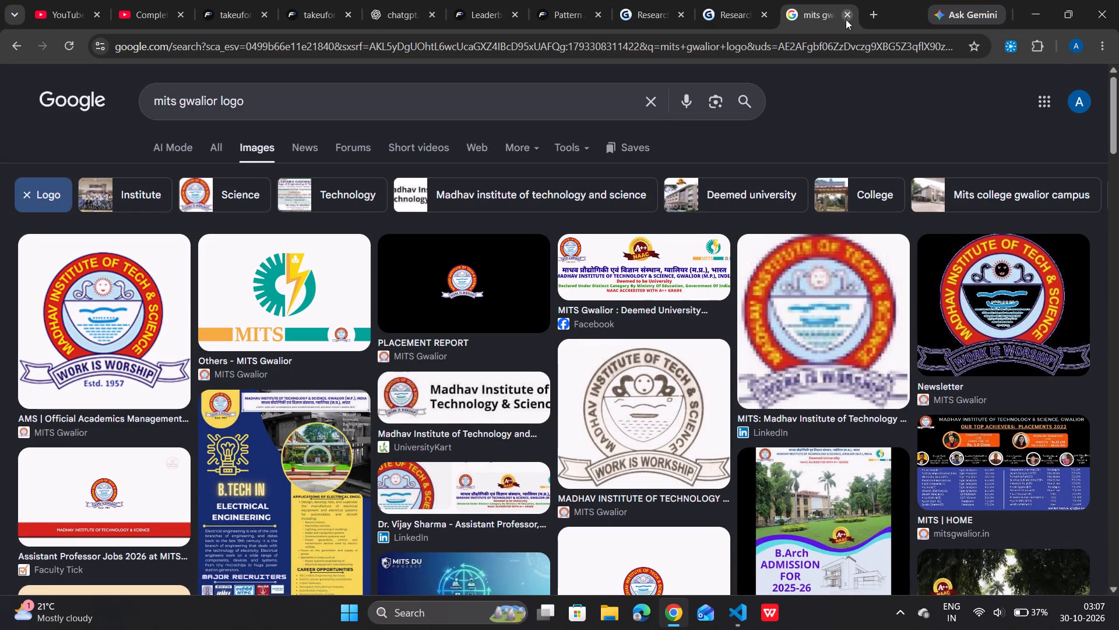
click(847, 16)
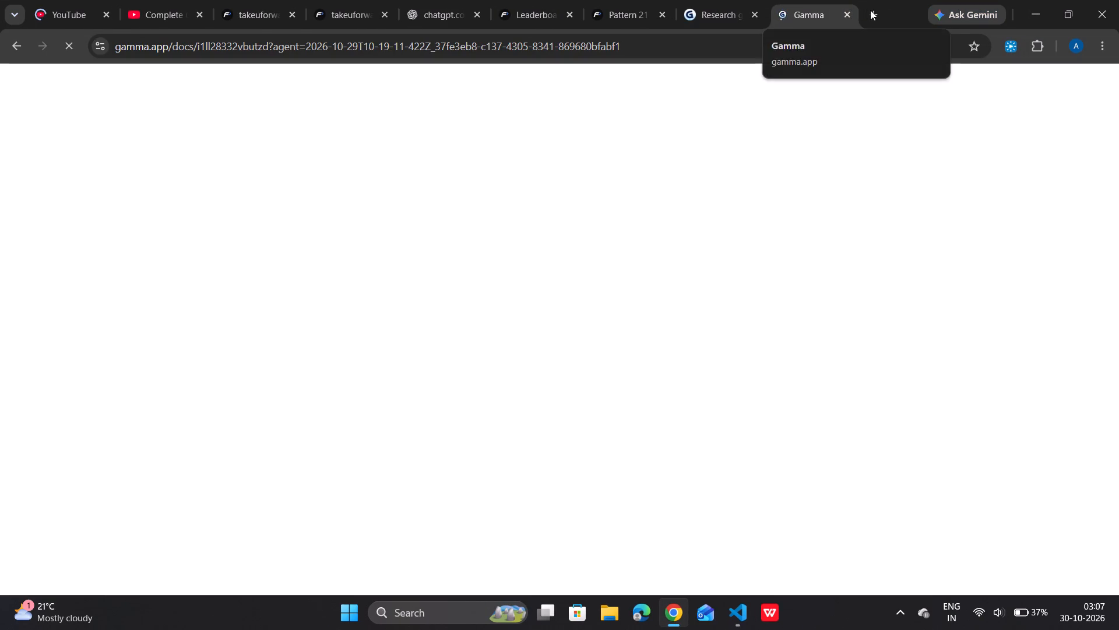
click(873, 10)
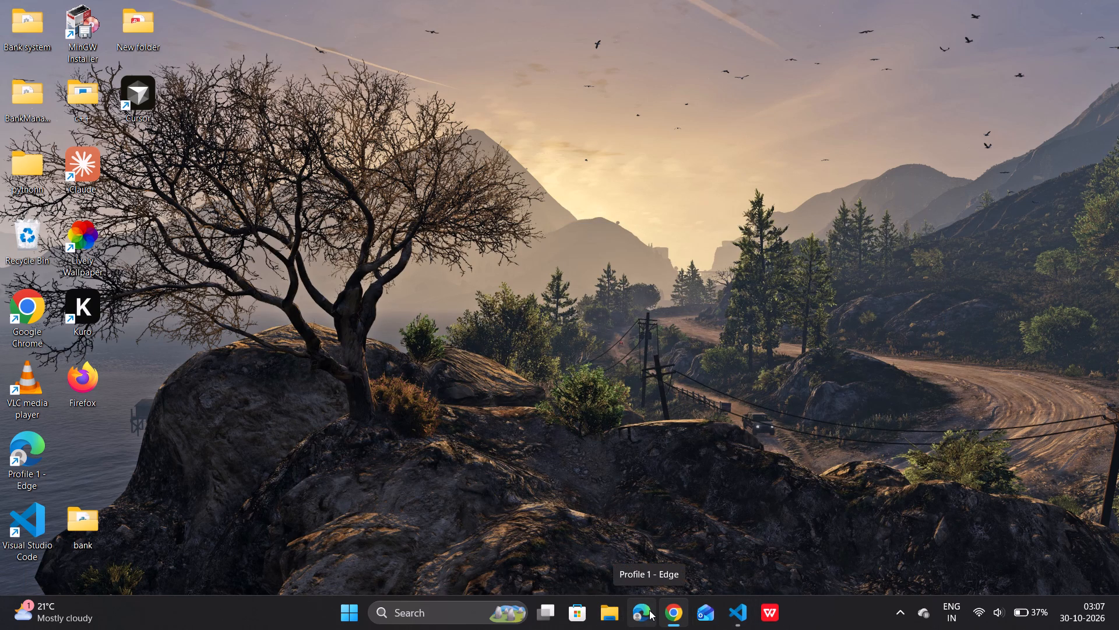
click(674, 614)
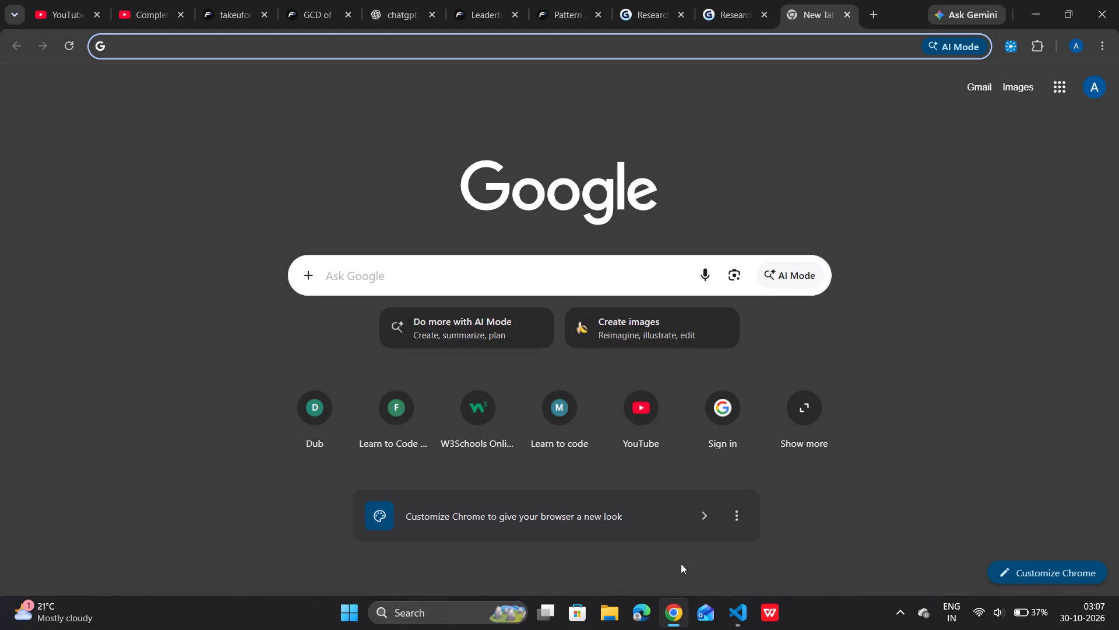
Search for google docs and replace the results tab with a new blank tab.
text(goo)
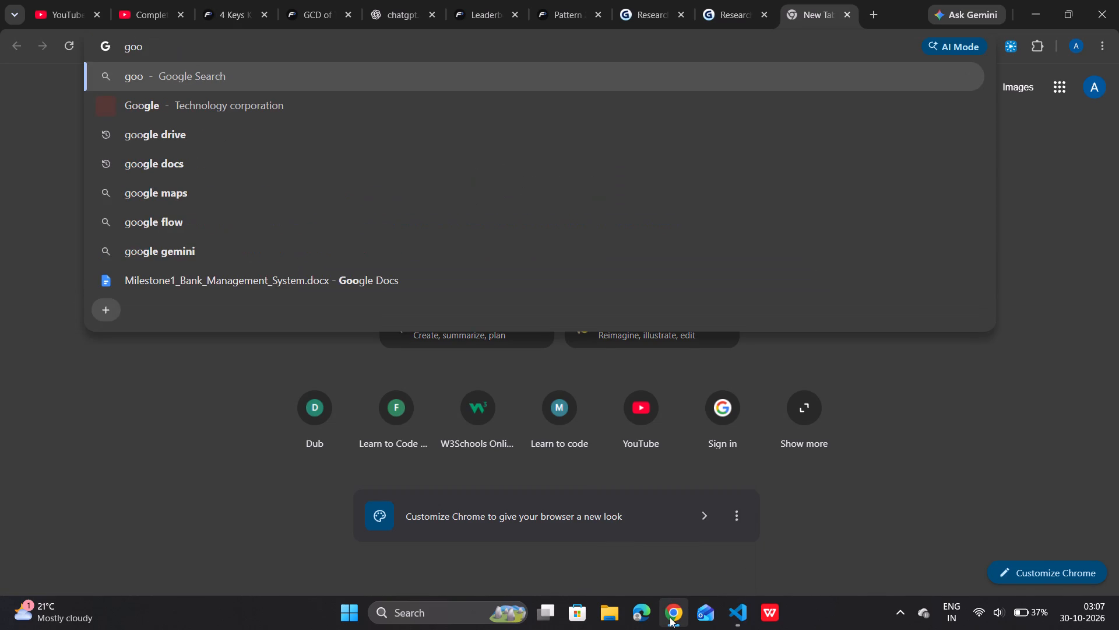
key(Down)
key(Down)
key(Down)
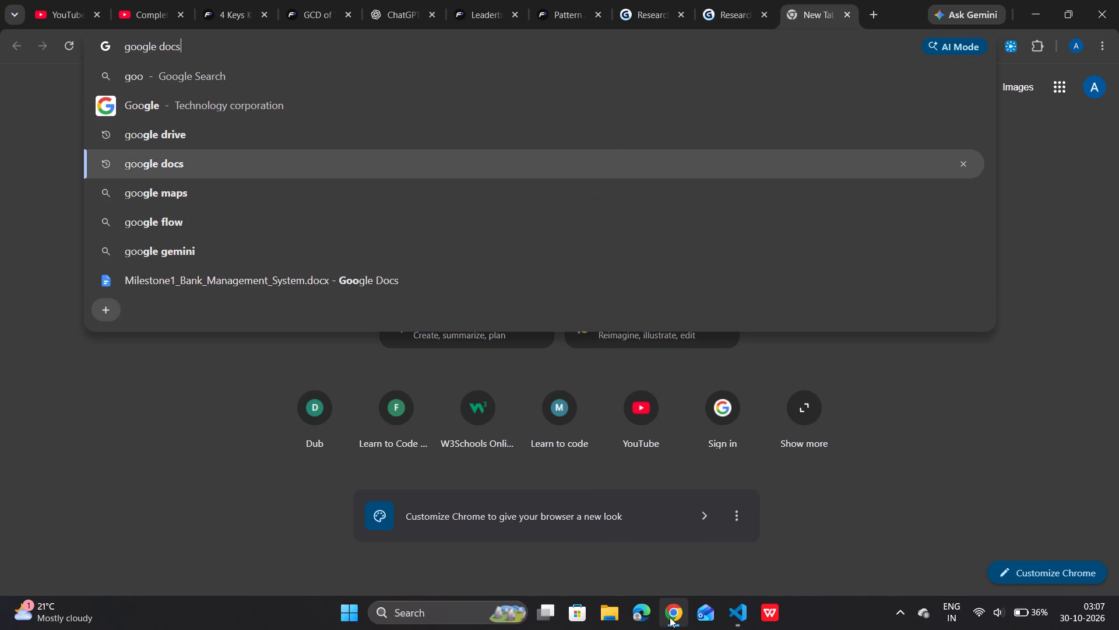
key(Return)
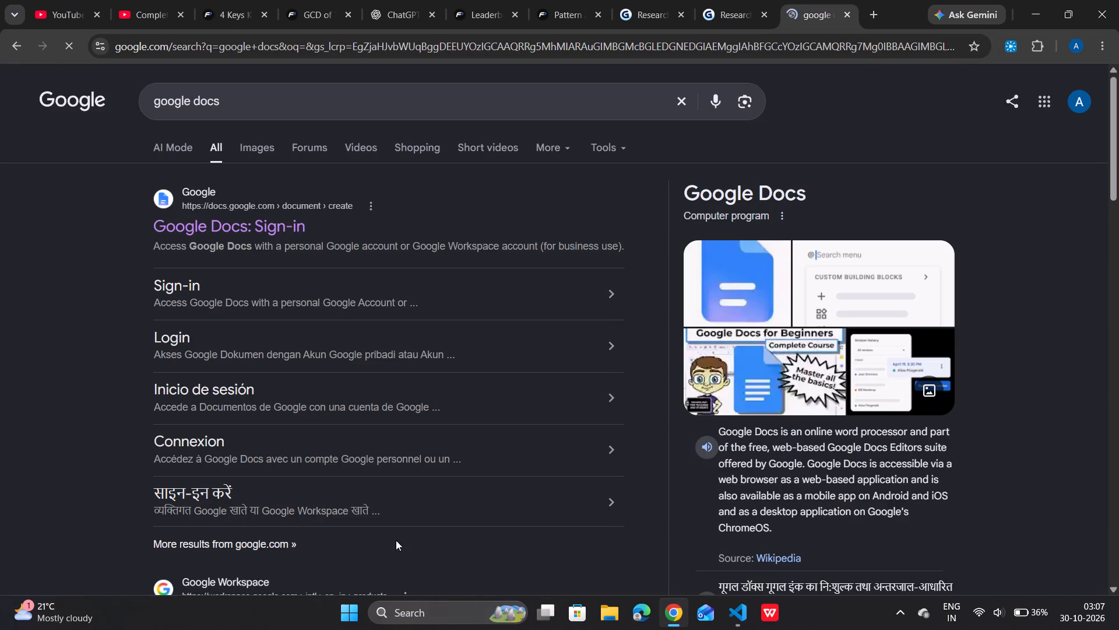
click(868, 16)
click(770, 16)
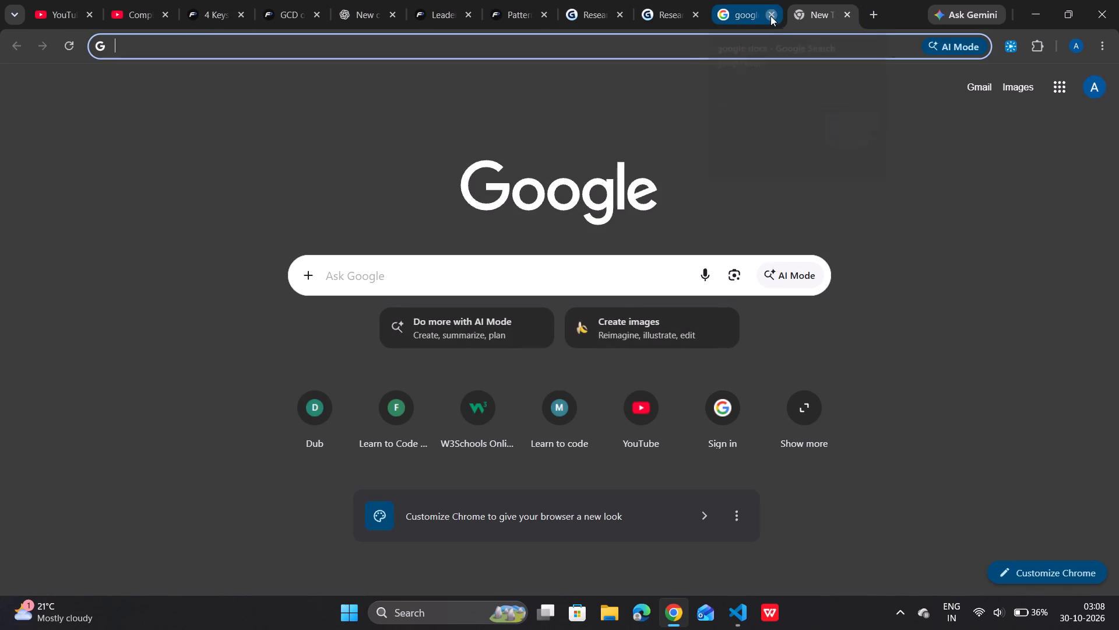
Search for google drive and open the Google Drive sign-in result.
text(goof)
key(BackSpace)
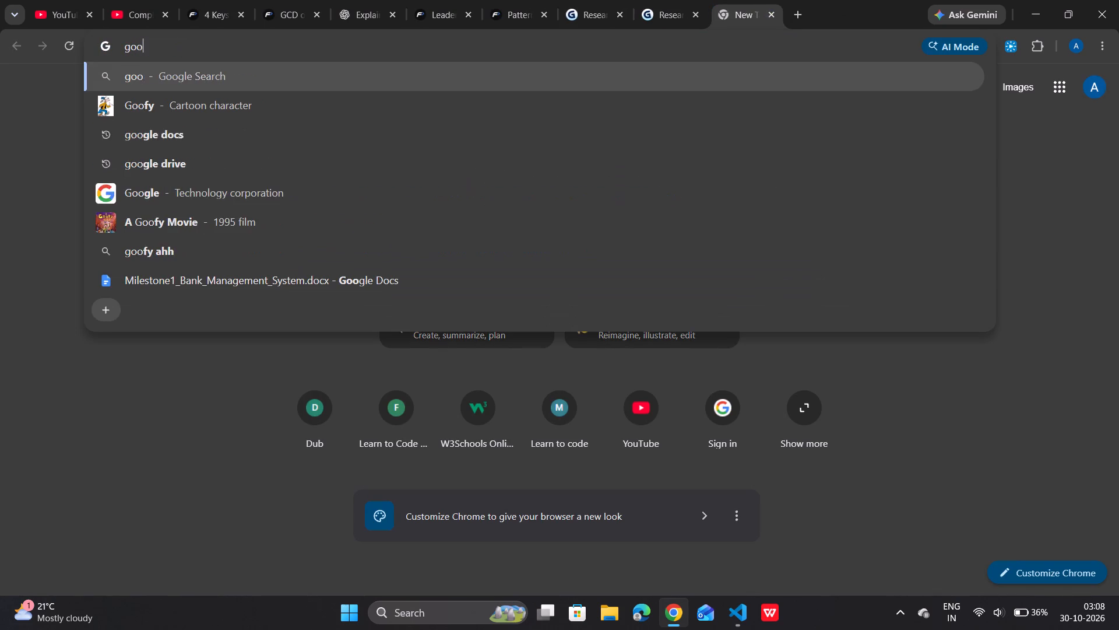
text(gle d)
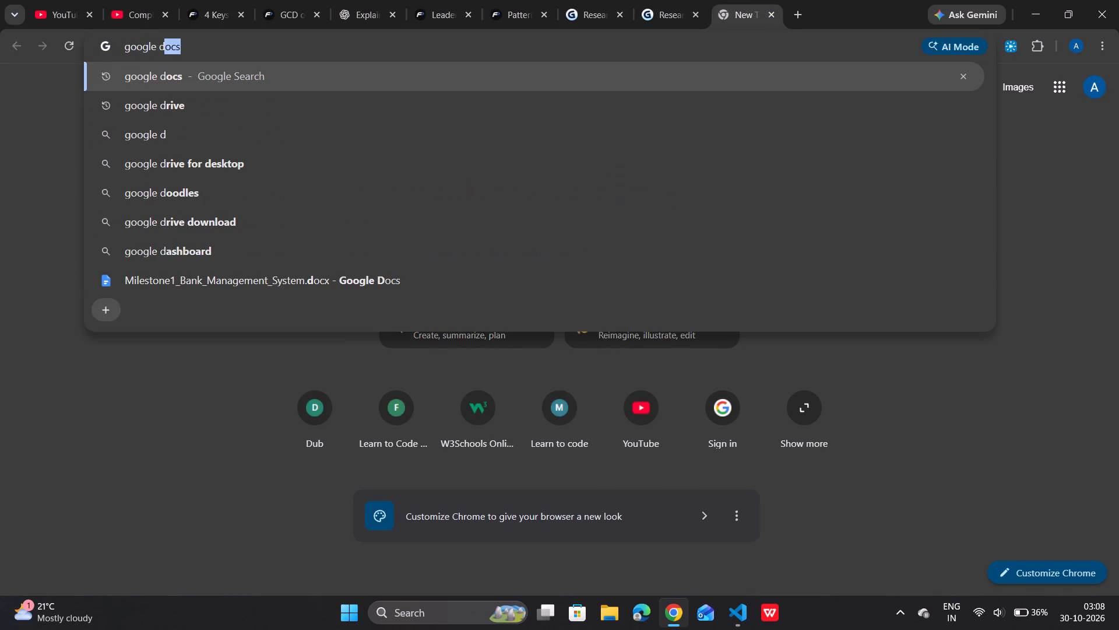
key(Down)
key(Return)
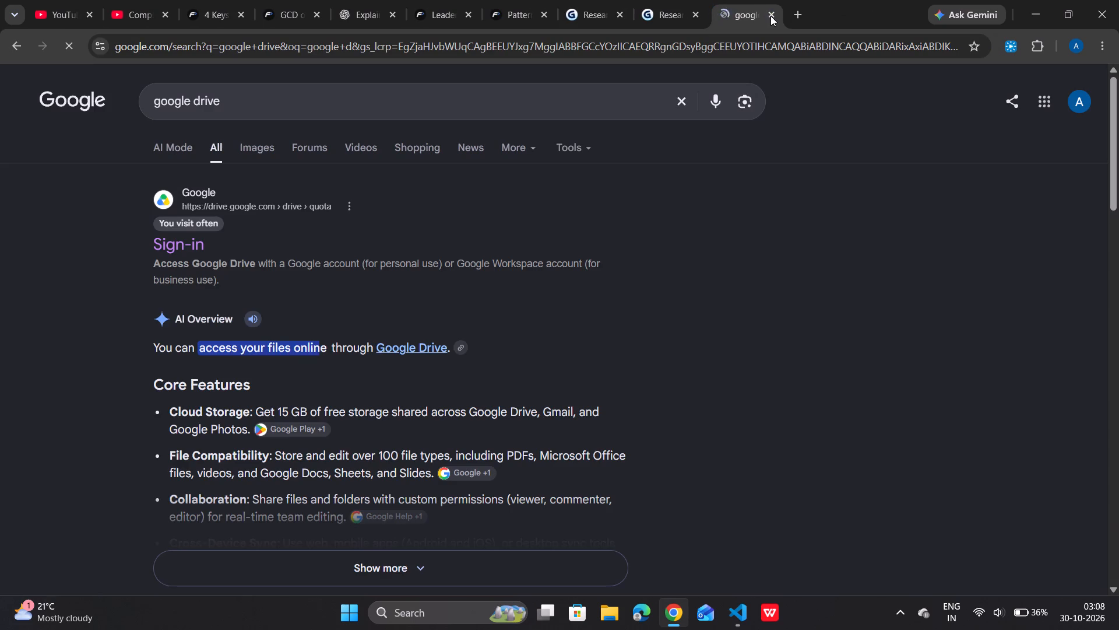
click(175, 240)
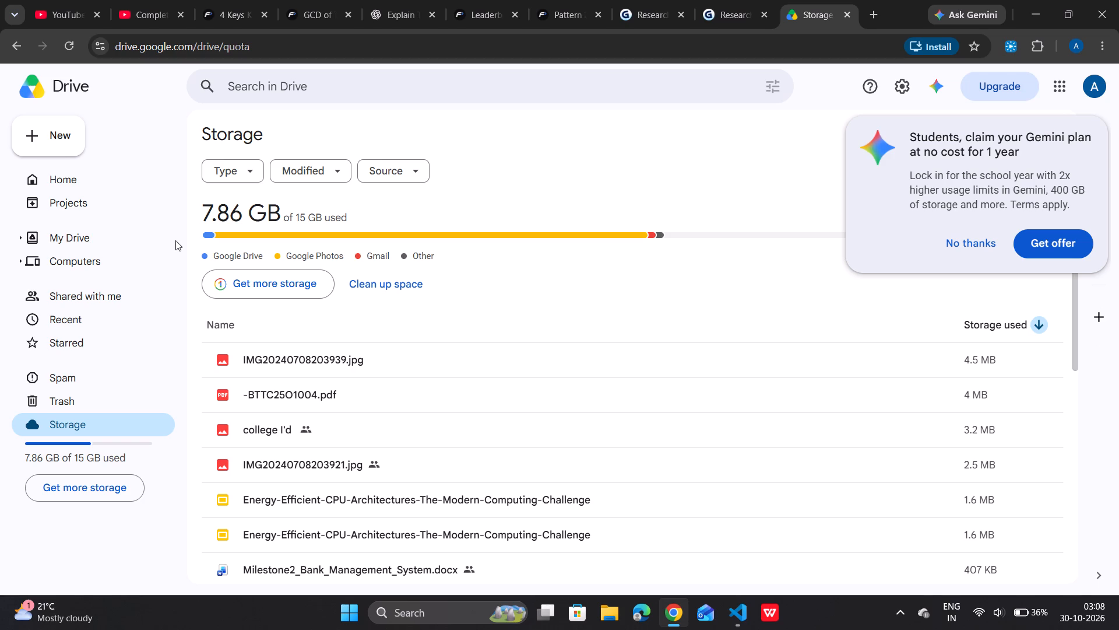
Upload the presentation Research-gaps-become-visible-when-studies-are-mapped-together from the Downloads folder to Google Drive.
click(55, 142)
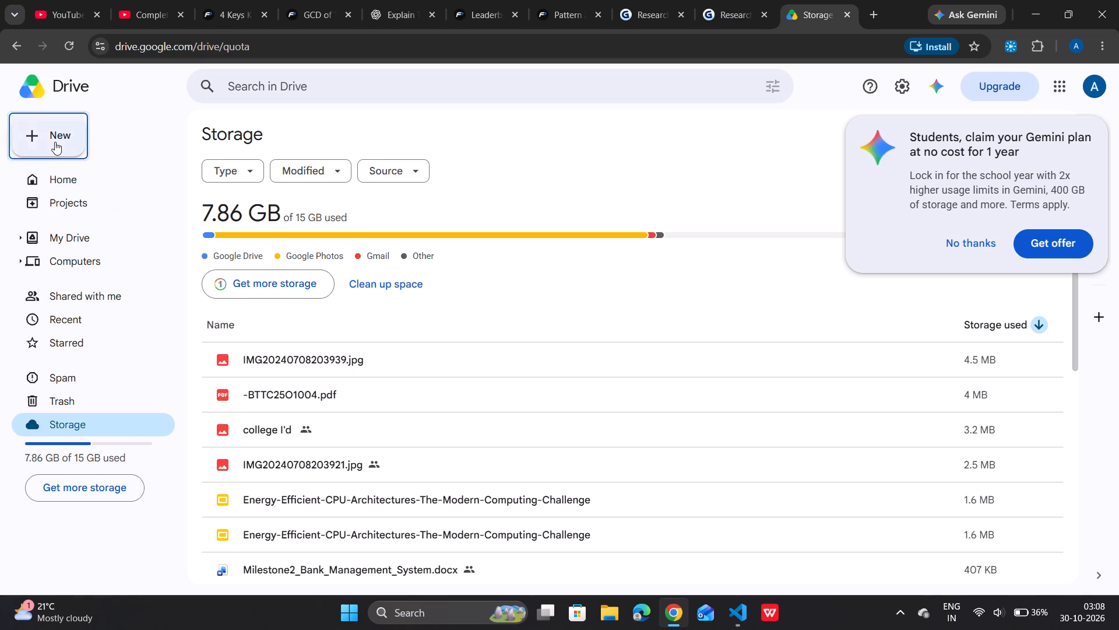
click(83, 174)
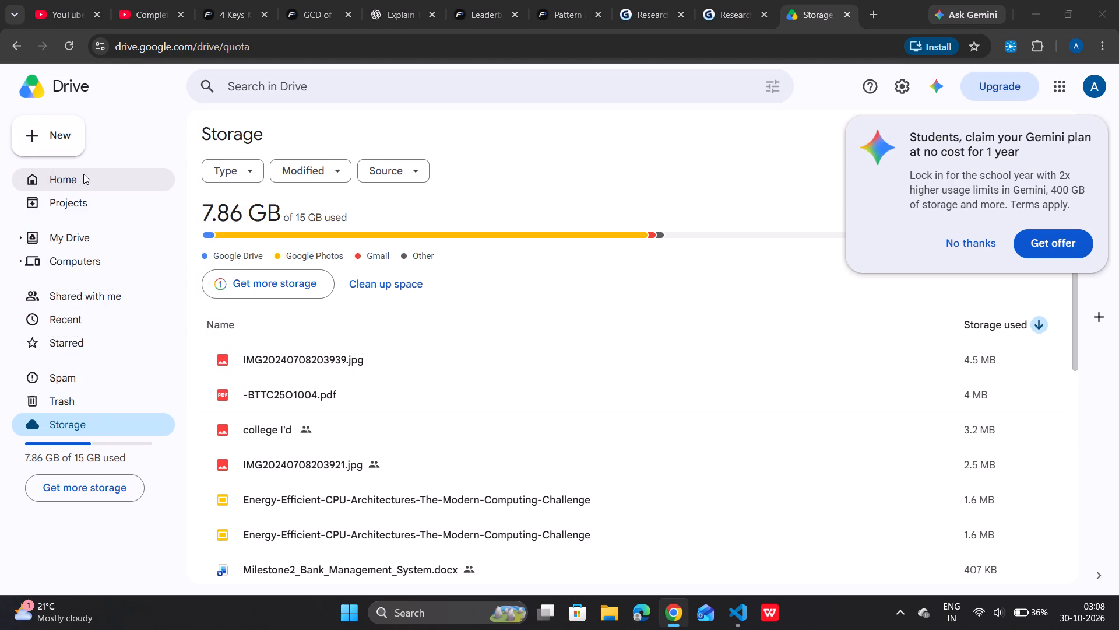
double_click(229, 138)
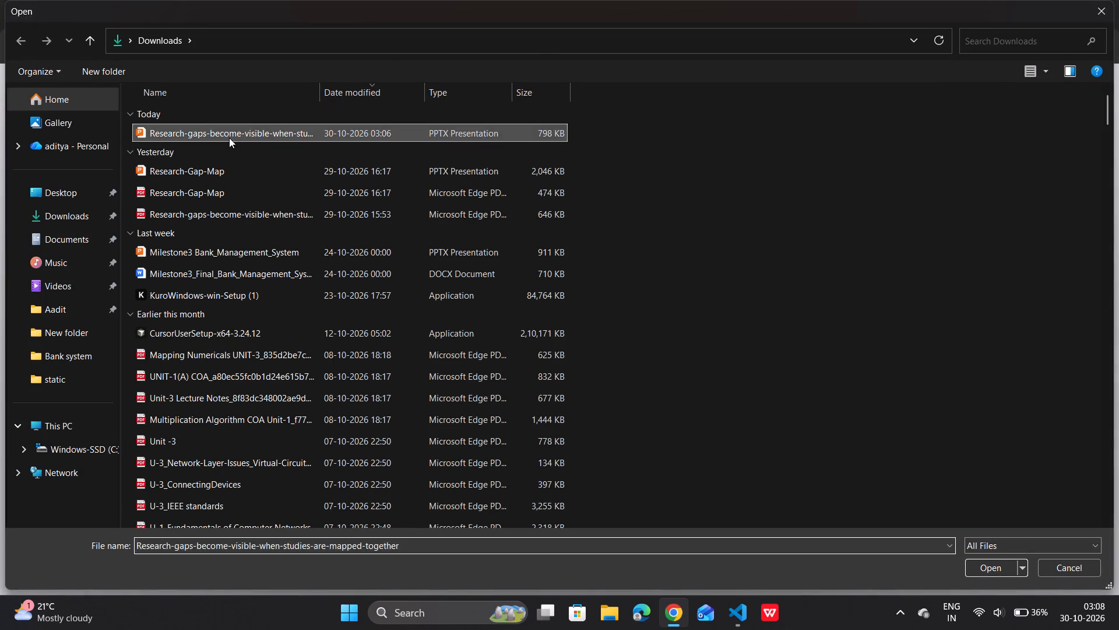